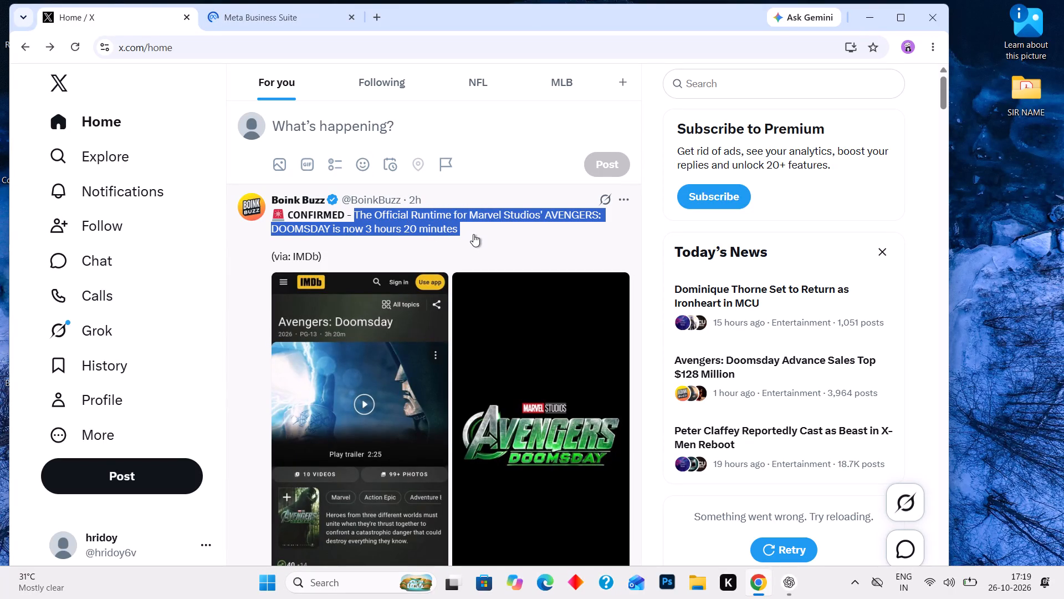
Copy the Boink Buzz post's headline from “CONFIRMED” through “3 hours 20 minutes”.
{"action": "left_click_drag", "start_coordinate": [289, 212], "coordinate": [369, 219]}
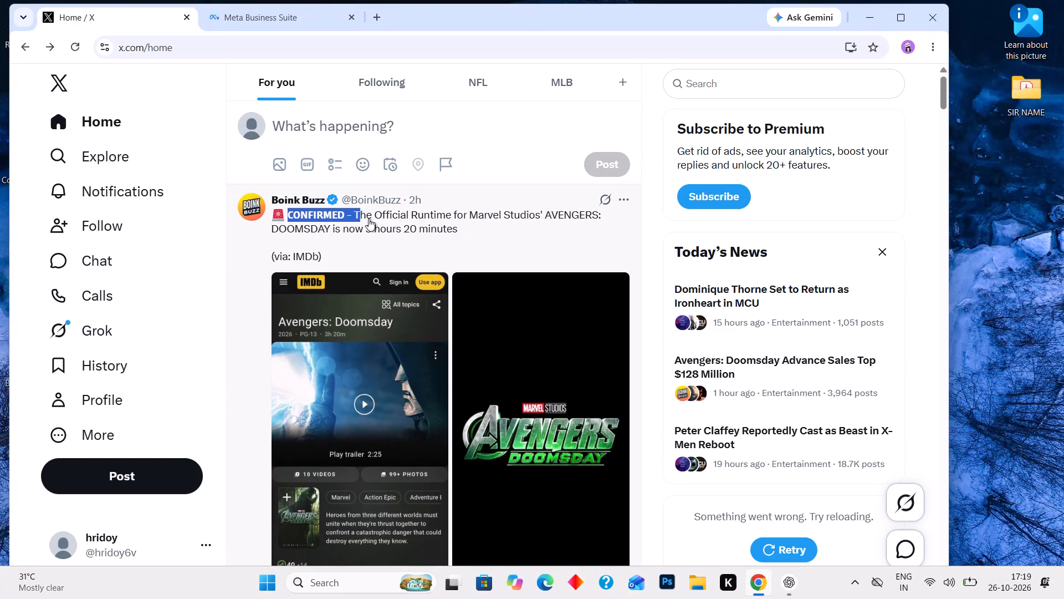
{"action": "left_click_drag", "start_coordinate": [369, 219], "coordinate": [452, 237]}
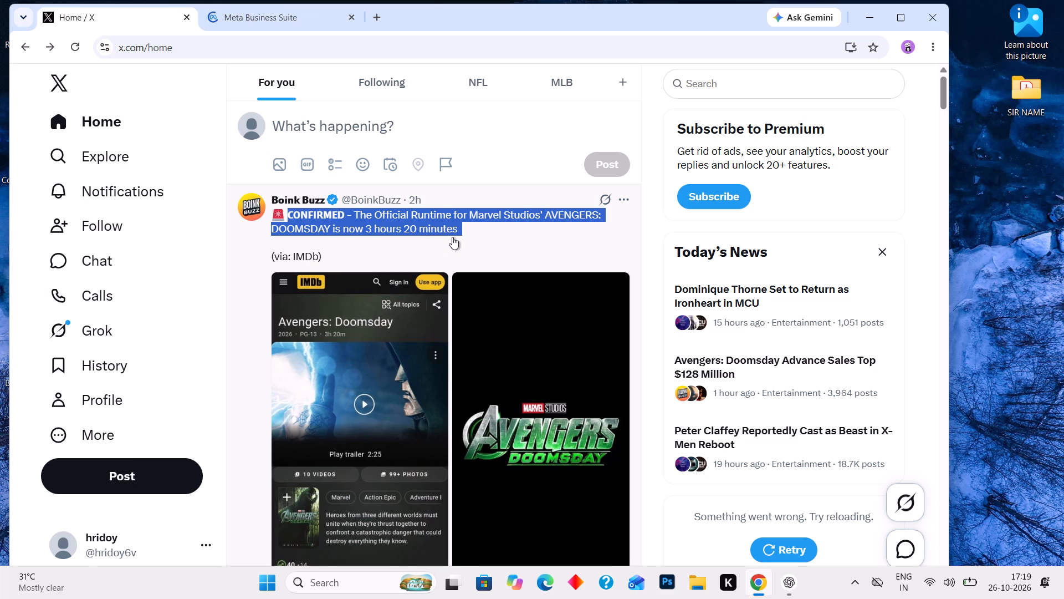
{"action": "key", "text": "ctrl+c"}
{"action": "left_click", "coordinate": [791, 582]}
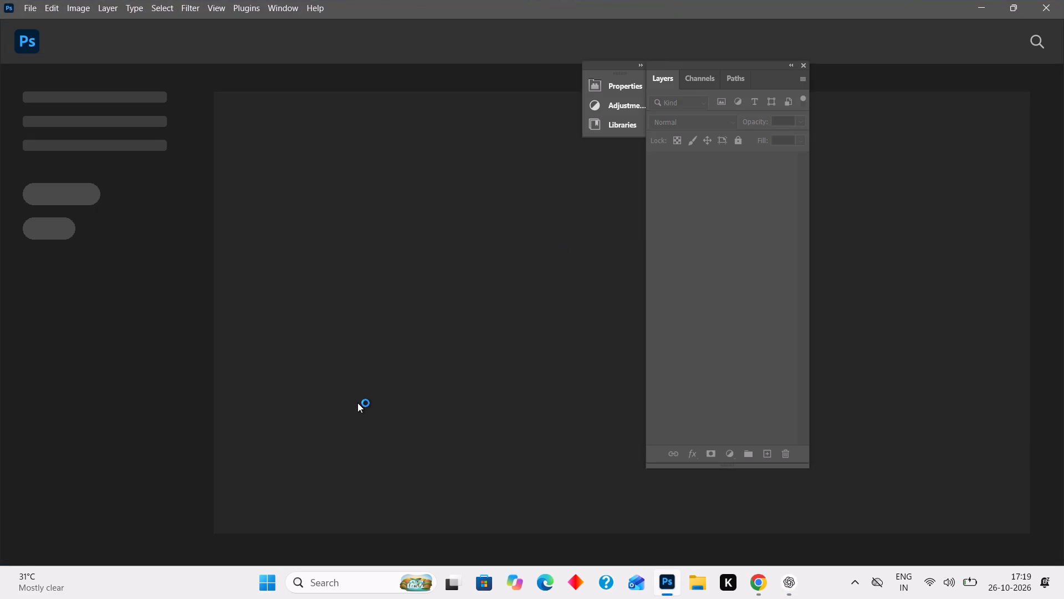
Open the recent document Roohi 05.psd in Photoshop.
{"action": "left_click", "coordinate": [288, 303]}
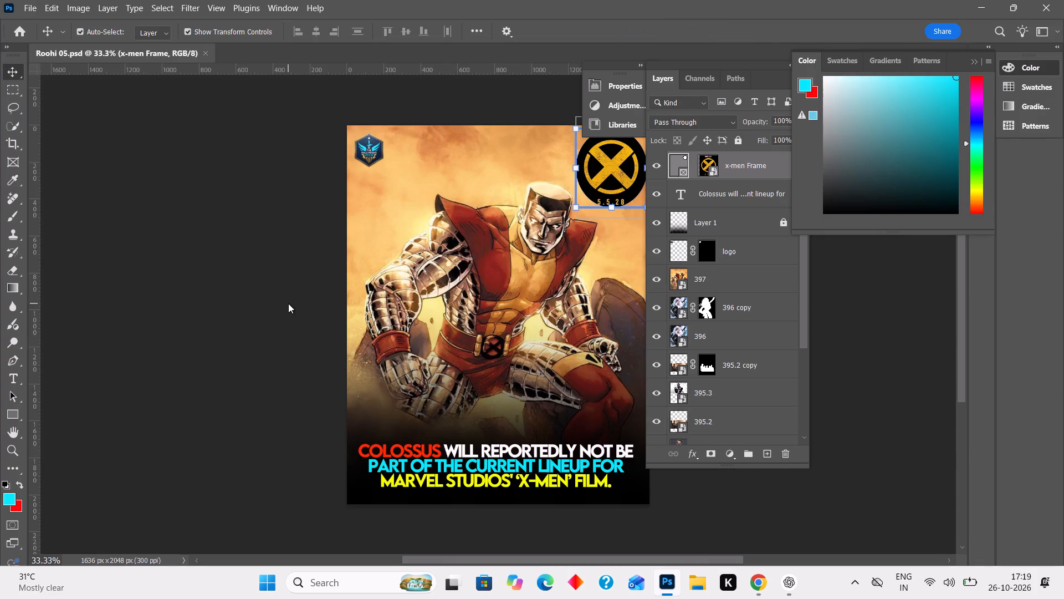
Replace the Colossus headline text at the bottom of the poster with the copied Avengers: Doomsday runtime headline.
{"action": "double_click", "coordinate": [527, 476]}
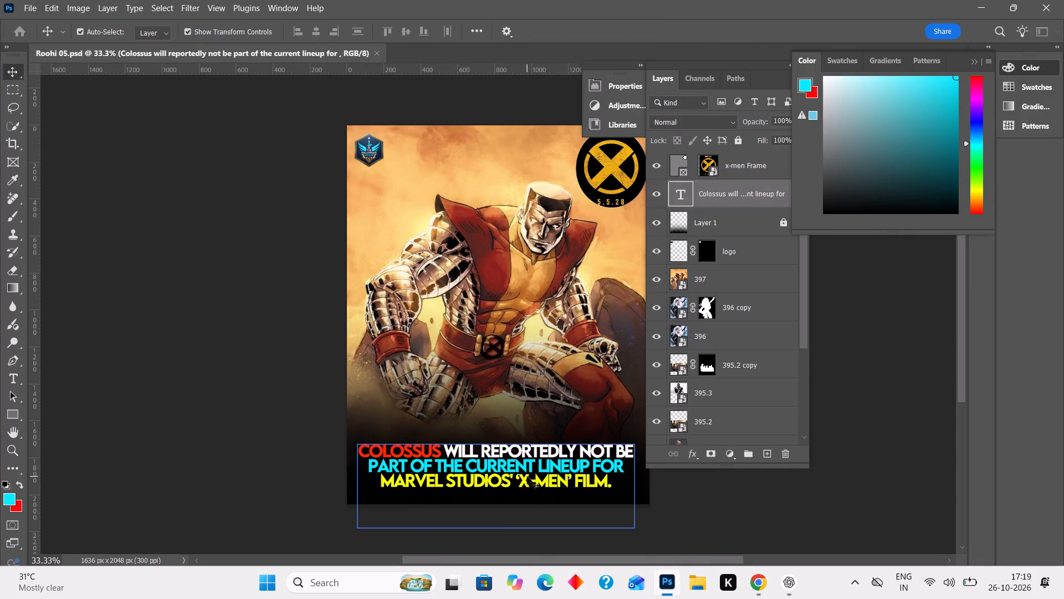
{"action": "key", "text": "ctrl+v"}
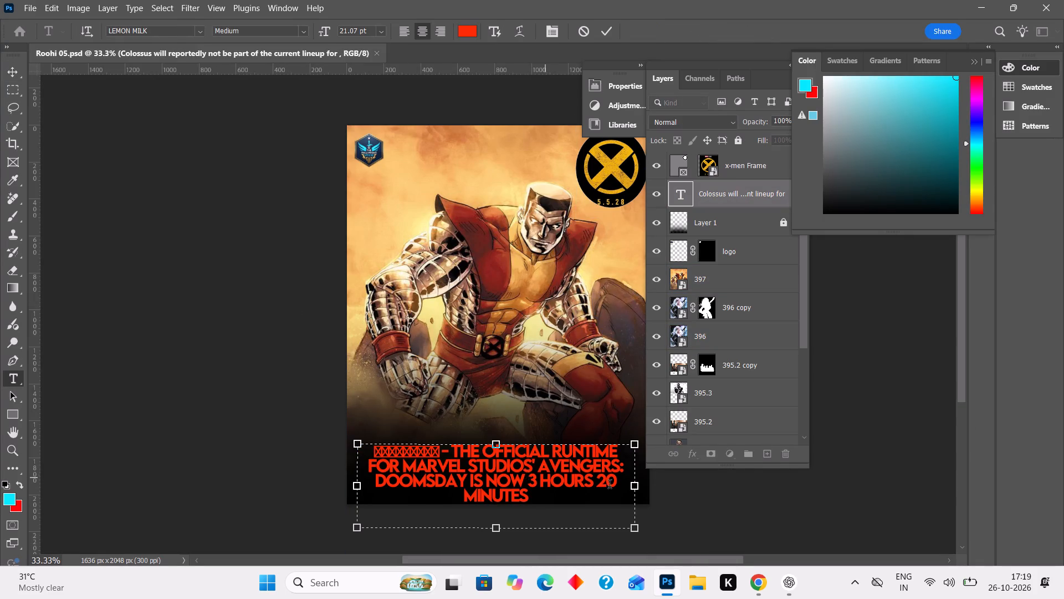
{"action": "left_click", "coordinate": [727, 514]}
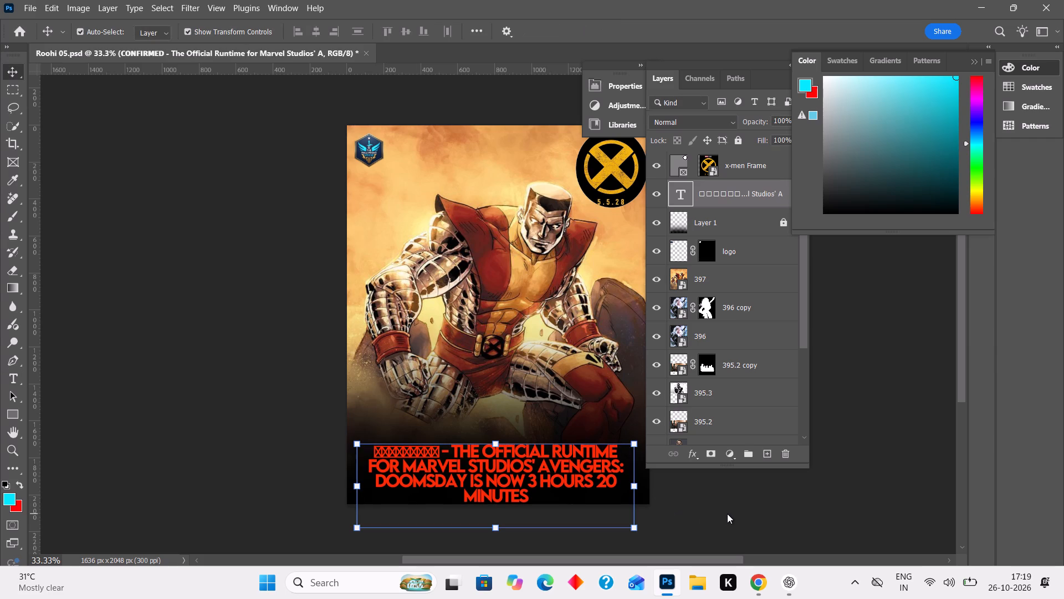
Delete the “CONFIRMED -” prefix so the headline starts with “The Official Runtime”, and deselect the text layer.
{"action": "double_click", "coordinate": [451, 451]}
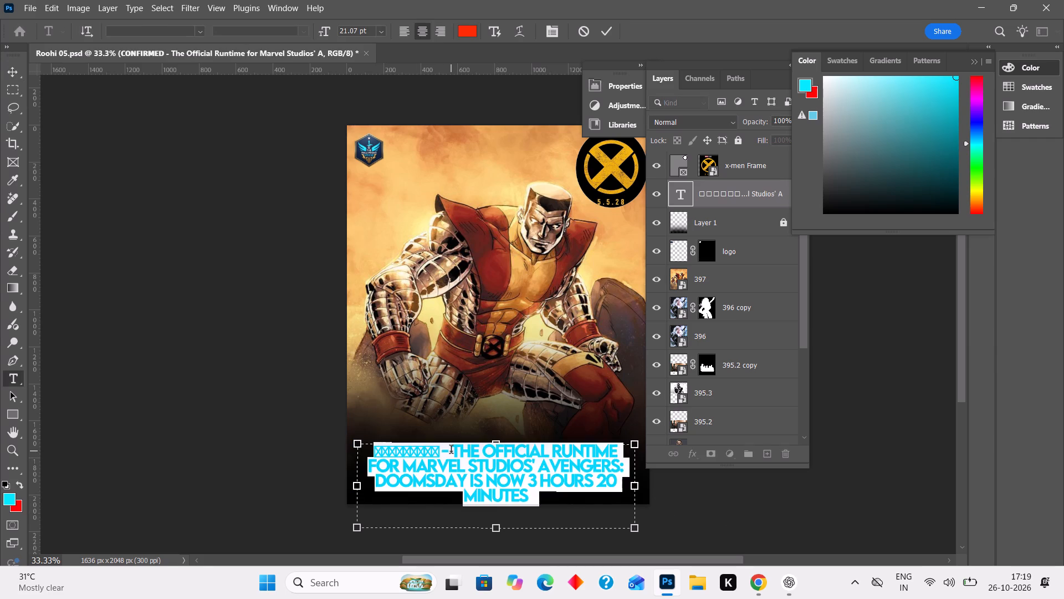
{"action": "left_click_drag", "start_coordinate": [451, 451], "coordinate": [366, 451]}
{"action": "key", "text": "BackSpace"}
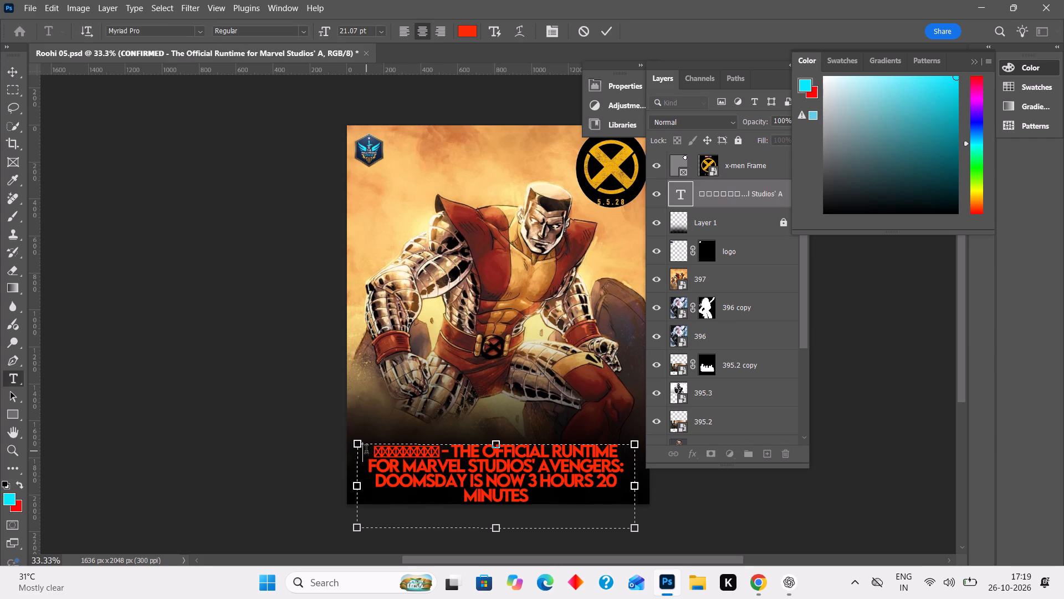
{"action": "left_click", "coordinate": [736, 505]}
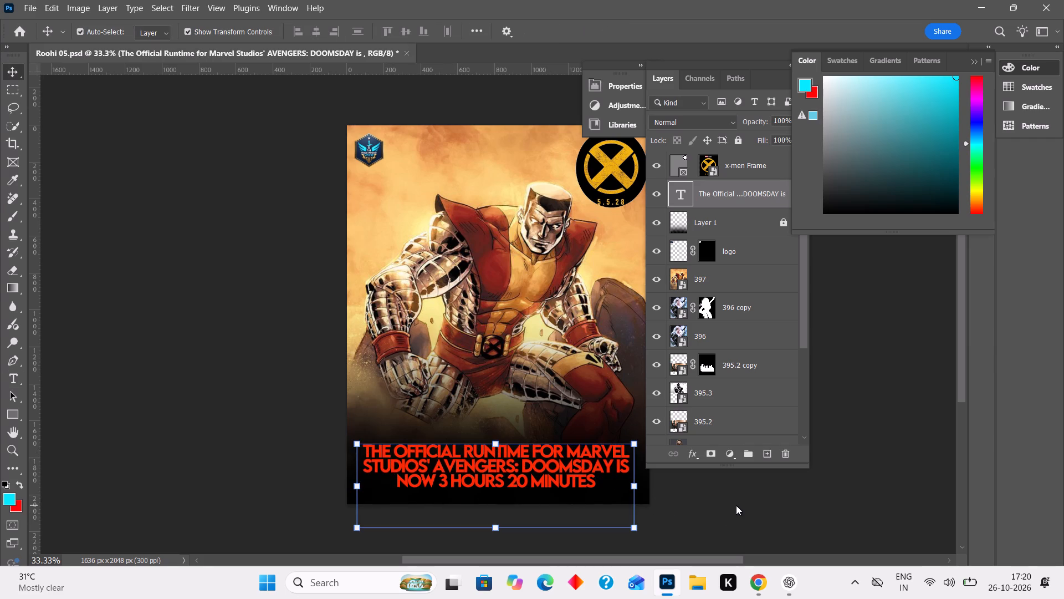
{"action": "left_click", "coordinate": [736, 505]}
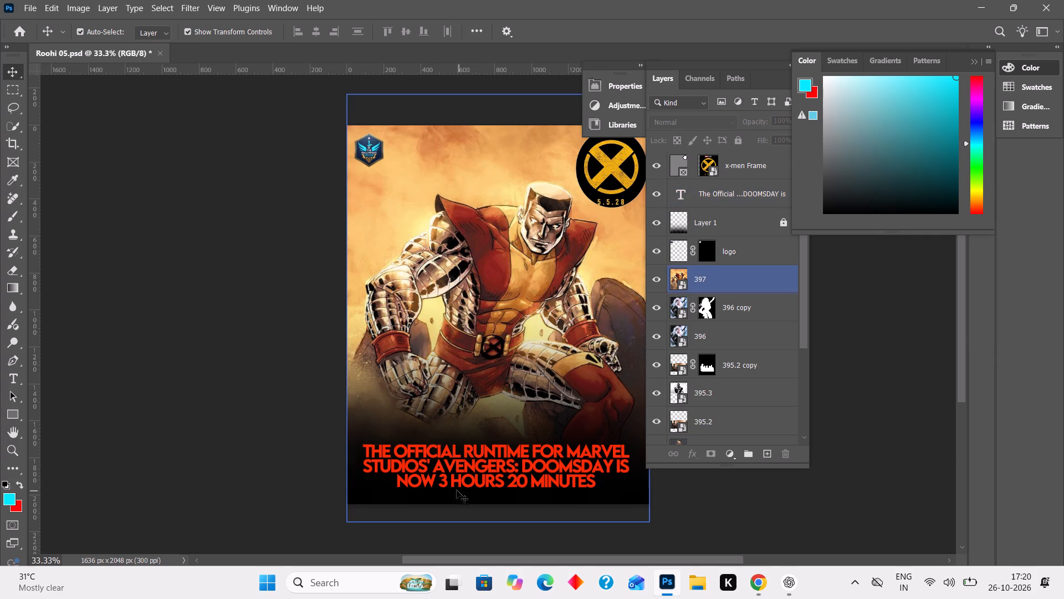
Colour “3 HOURS 20 MINUTES” in the headline lime green.
{"action": "double_click", "coordinate": [442, 483]}
{"action": "left_click_drag", "start_coordinate": [442, 483], "coordinate": [493, 483]}
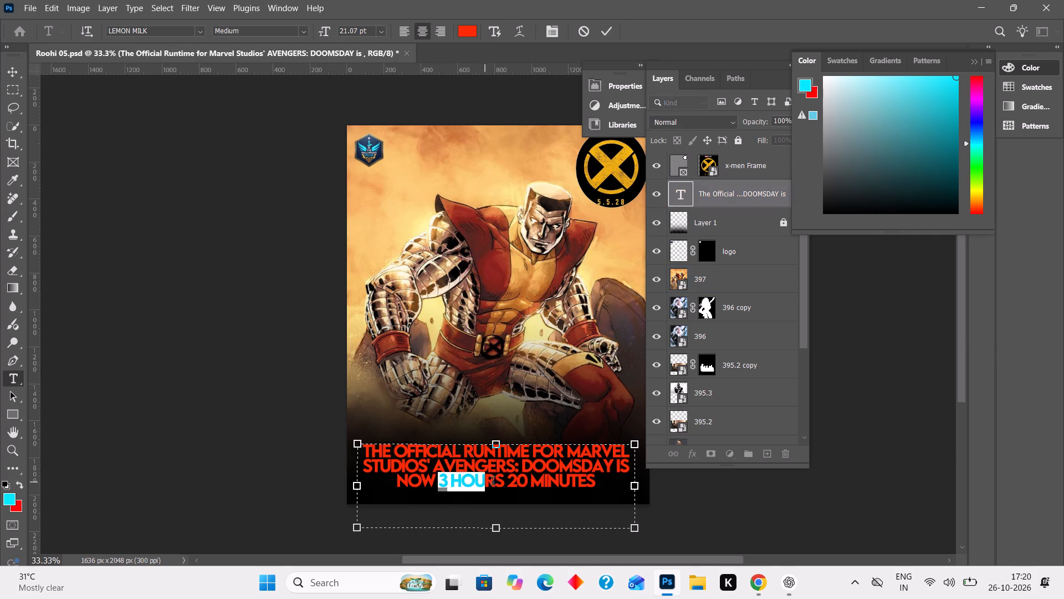
{"action": "left_click_drag", "start_coordinate": [493, 483], "coordinate": [607, 488]}
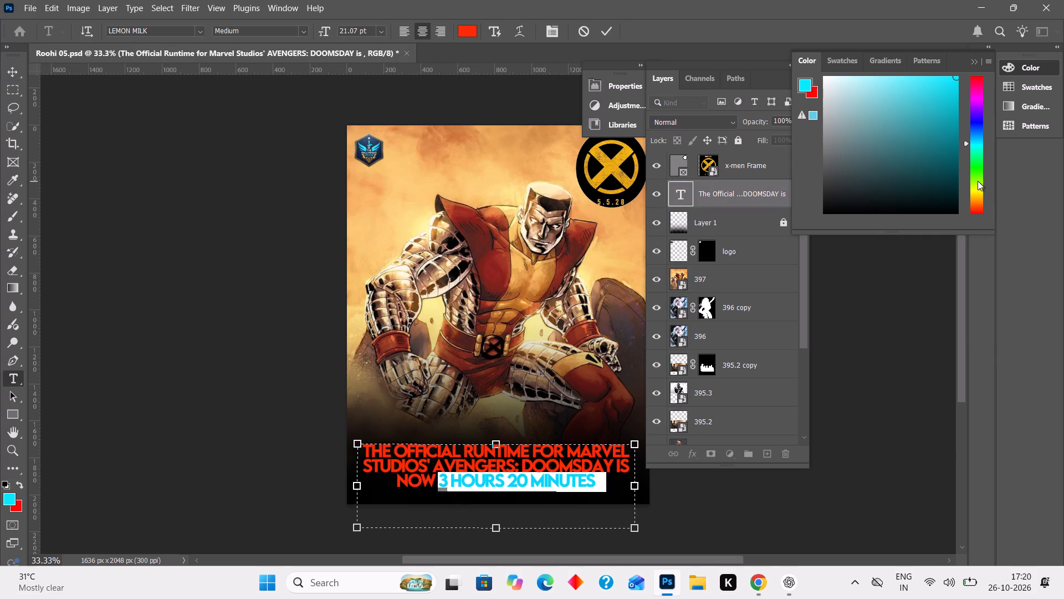
{"action": "left_click", "coordinate": [978, 181]}
{"action": "left_click", "coordinate": [888, 366]}
{"action": "left_click", "coordinate": [888, 366]}
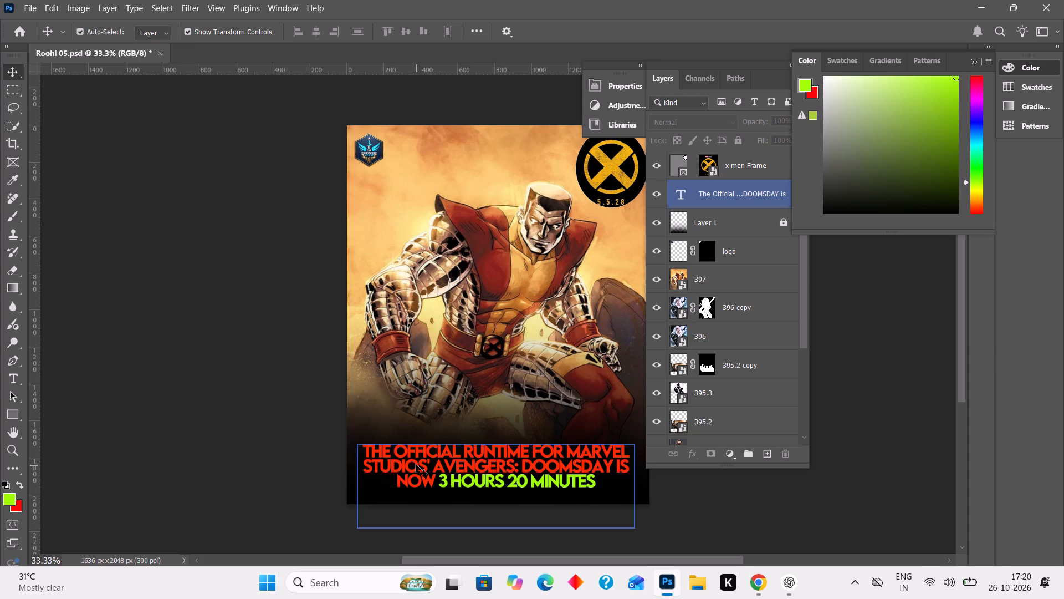
Colour “HE OFFICIAL RUNTIME” in the headline's first line yellow.
{"action": "double_click", "coordinate": [369, 451]}
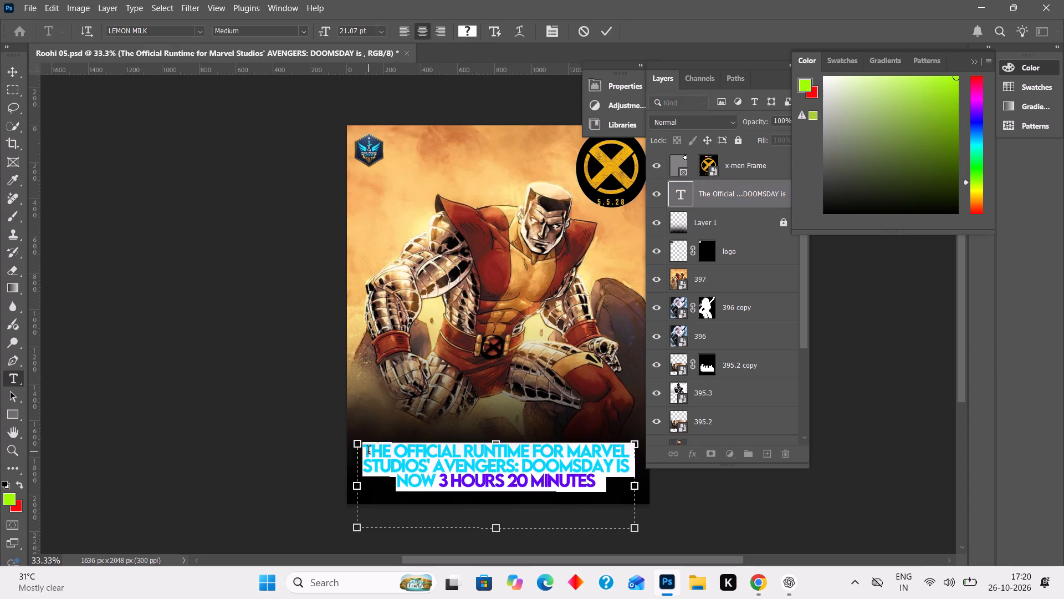
{"action": "left_click_drag", "start_coordinate": [369, 451], "coordinate": [486, 450]}
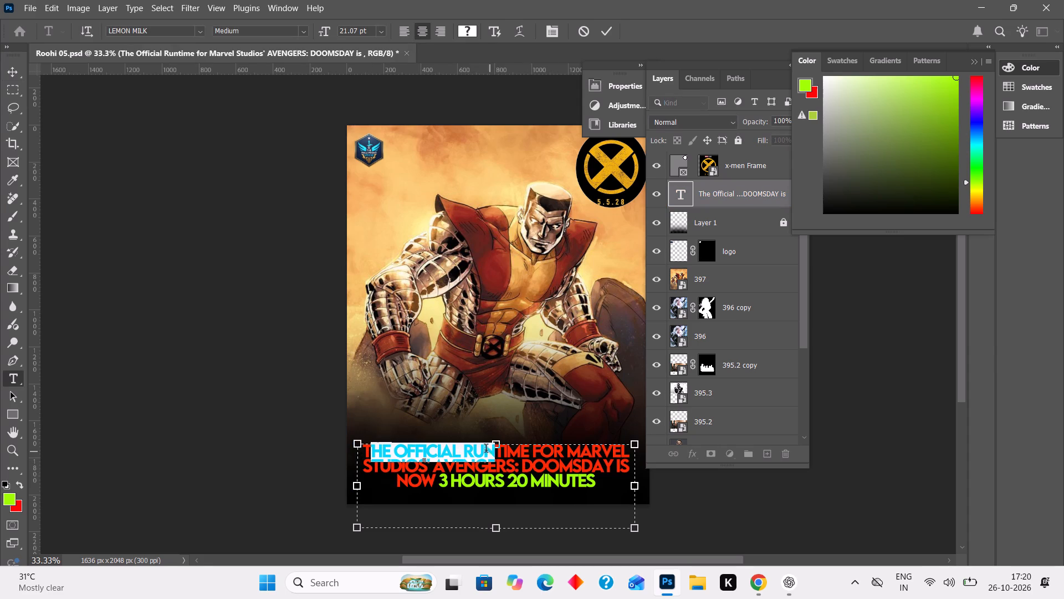
{"action": "left_click_drag", "start_coordinate": [486, 450], "coordinate": [529, 447]}
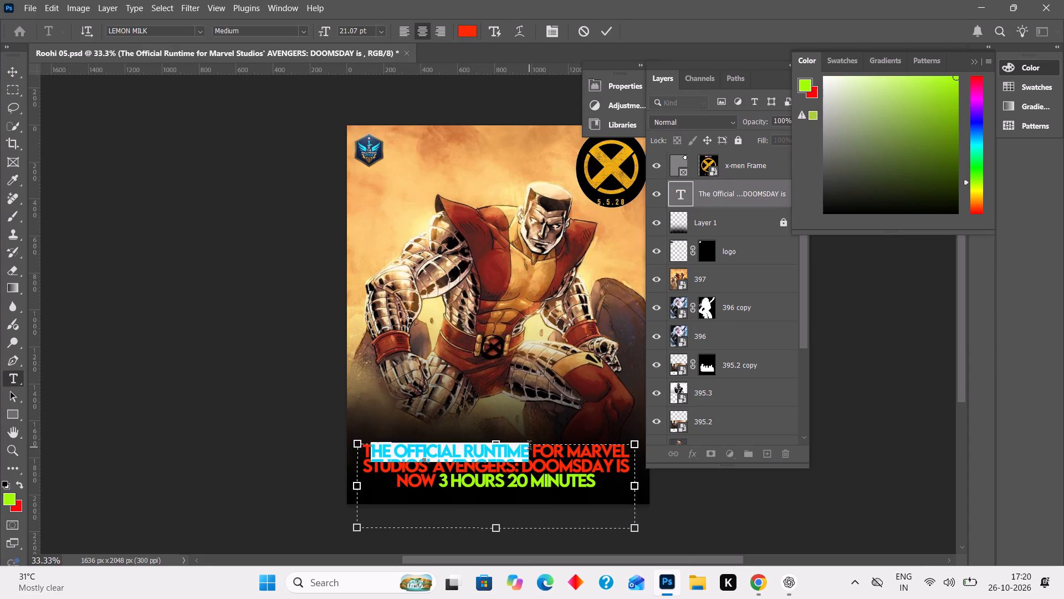
{"action": "left_click", "coordinate": [979, 190]}
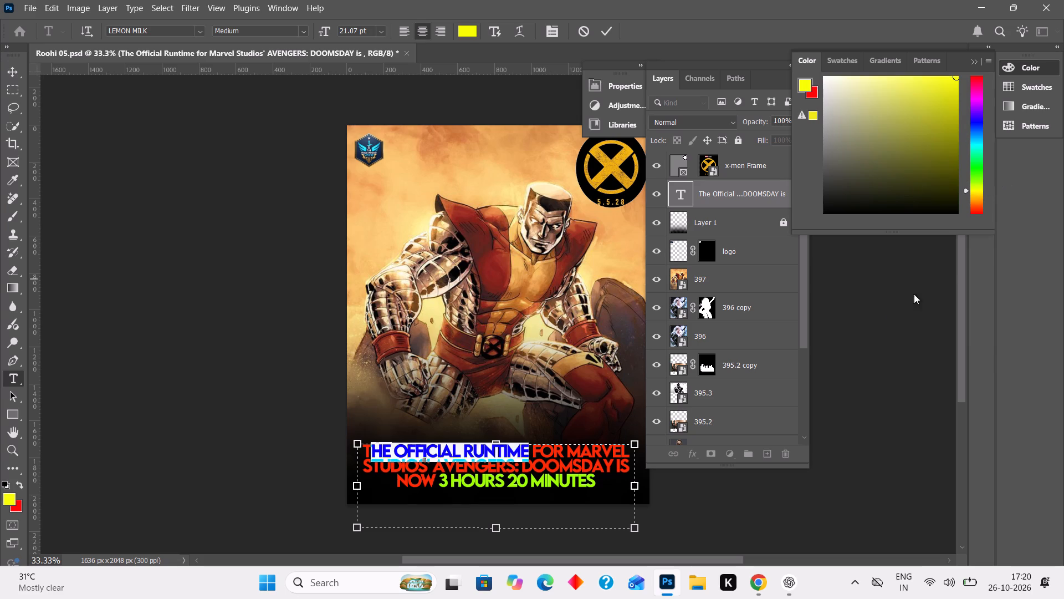
{"action": "left_click", "coordinate": [885, 314]}
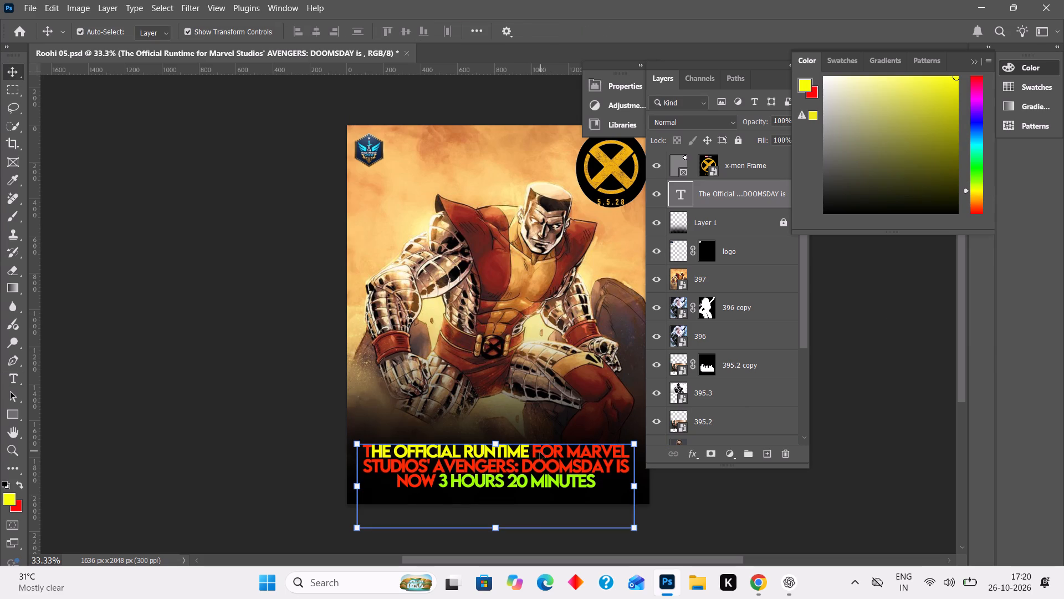
Colour “FOR MARVEL STUDIOS'” in the headline white.
{"action": "double_click", "coordinate": [535, 450]}
{"action": "left_click_drag", "start_coordinate": [535, 450], "coordinate": [568, 475]}
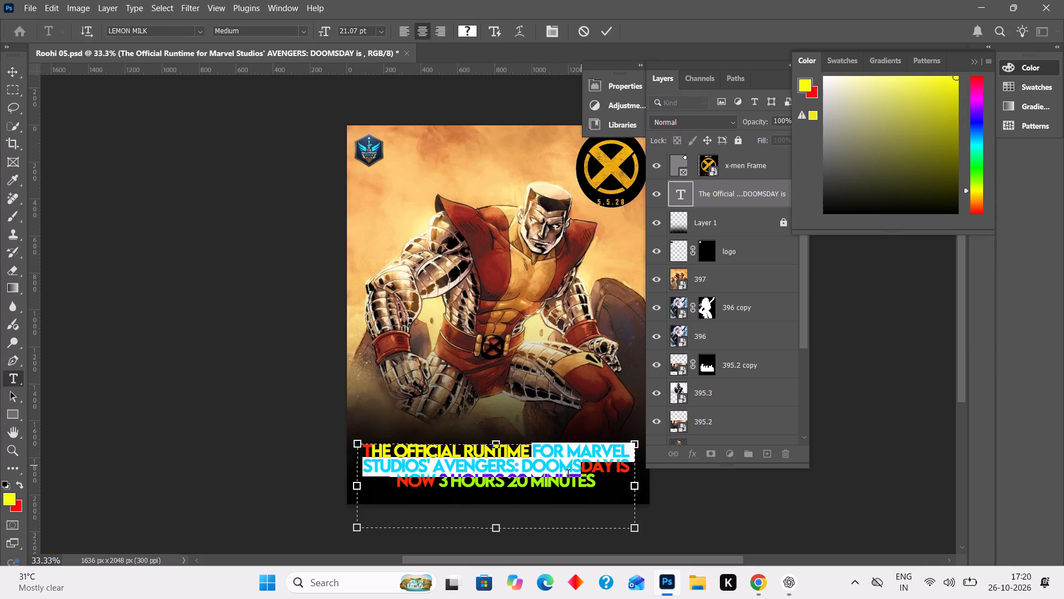
{"action": "left_click_drag", "start_coordinate": [568, 475], "coordinate": [431, 461]}
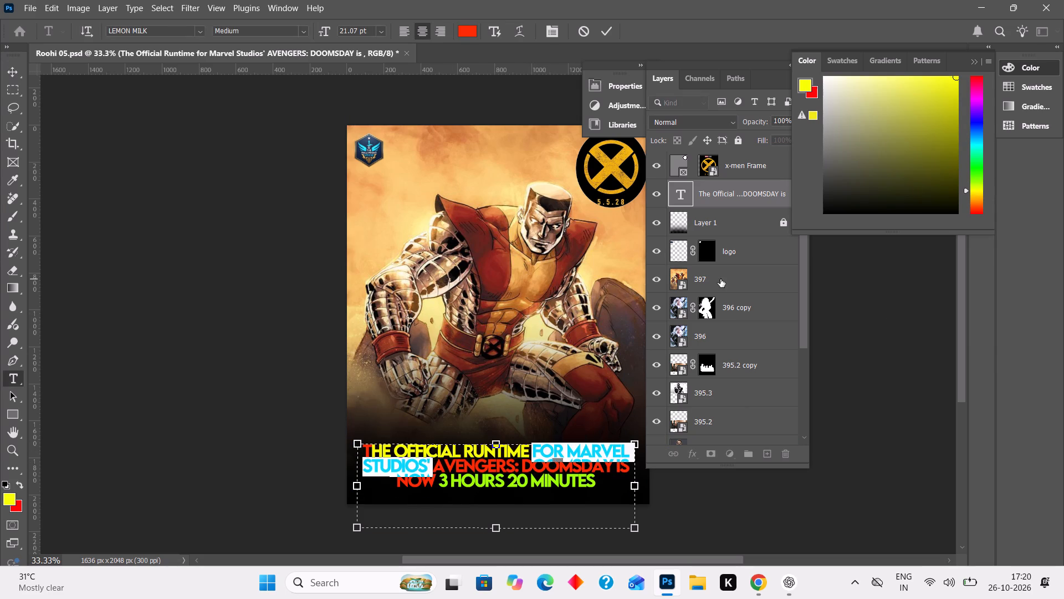
{"action": "left_click", "coordinate": [823, 78]}
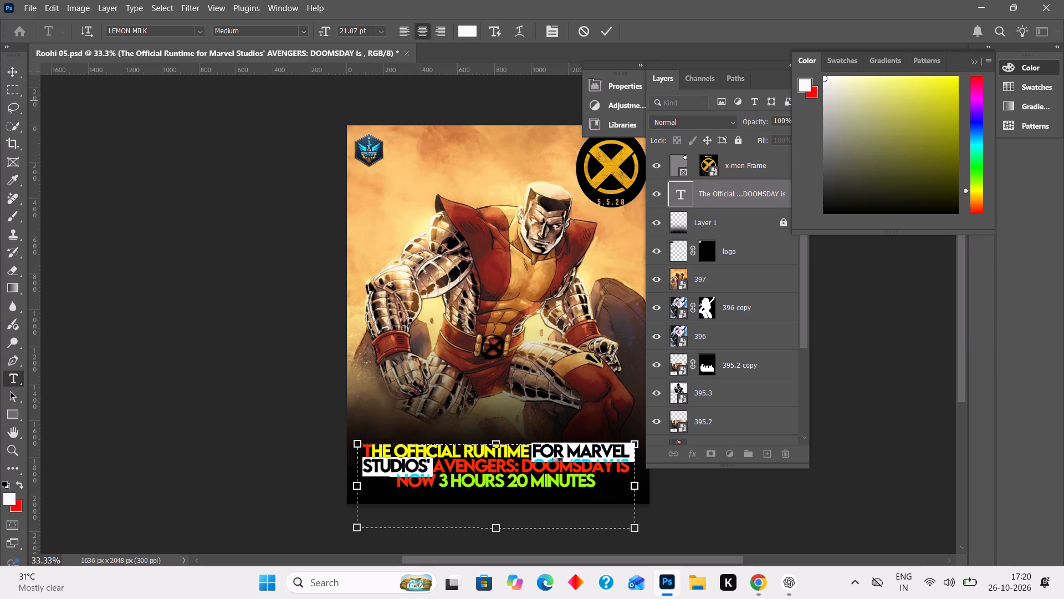
{"action": "left_click", "coordinate": [856, 269]}
{"action": "left_click", "coordinate": [856, 269]}
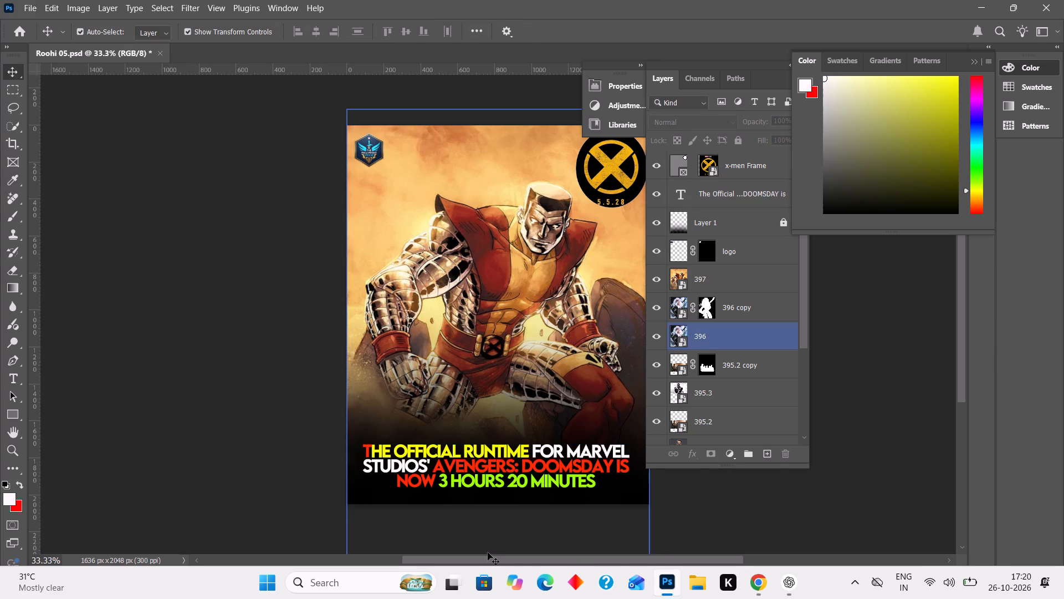
Colour “AVENGERS: DOOMSDAY” in the headline bright cyan and leave text editing.
{"action": "double_click", "coordinate": [436, 464]}
{"action": "left_click_drag", "start_coordinate": [436, 464], "coordinate": [567, 467]}
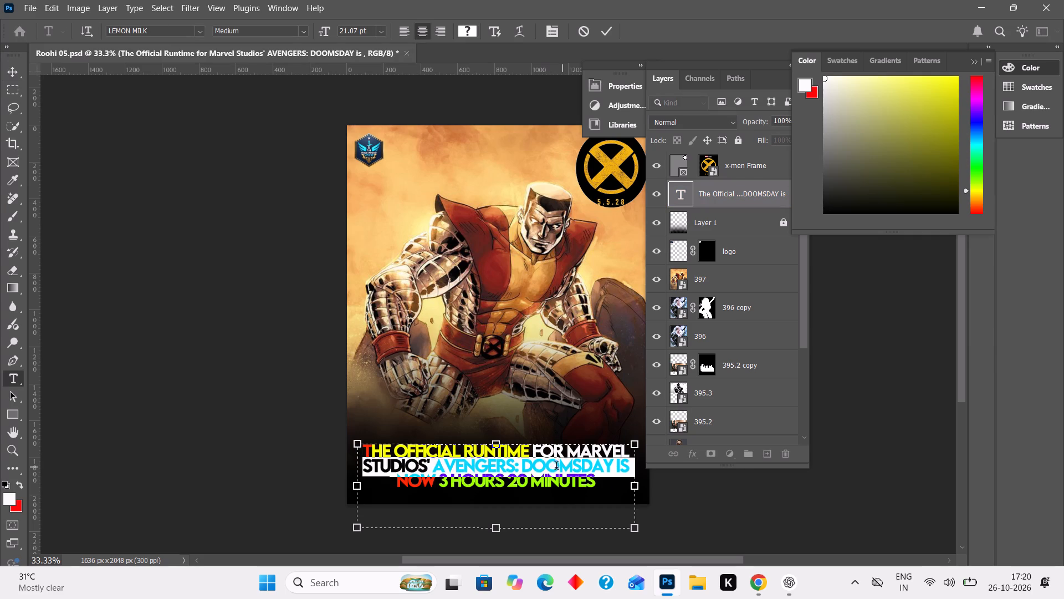
{"action": "left_click_drag", "start_coordinate": [436, 468], "coordinate": [589, 469]}
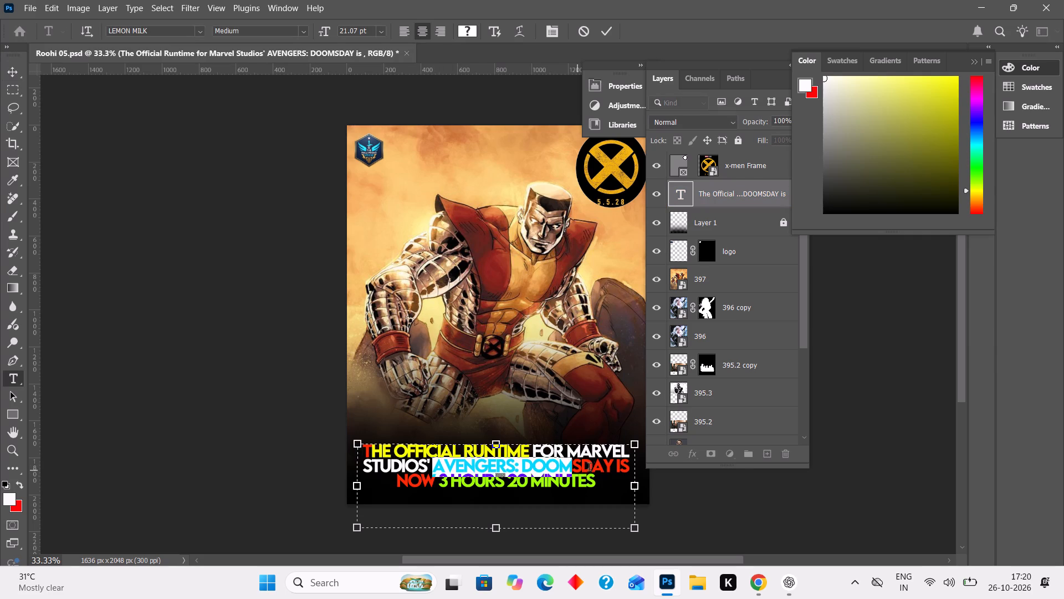
{"action": "left_click_drag", "start_coordinate": [589, 469], "coordinate": [612, 462]}
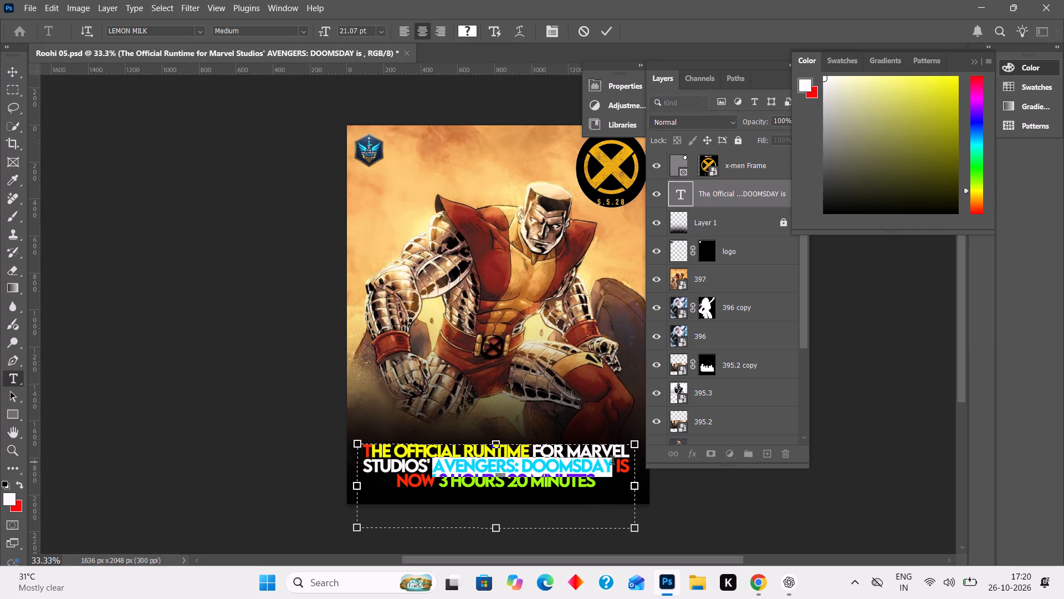
{"action": "left_click_drag", "start_coordinate": [612, 462], "coordinate": [610, 463]}
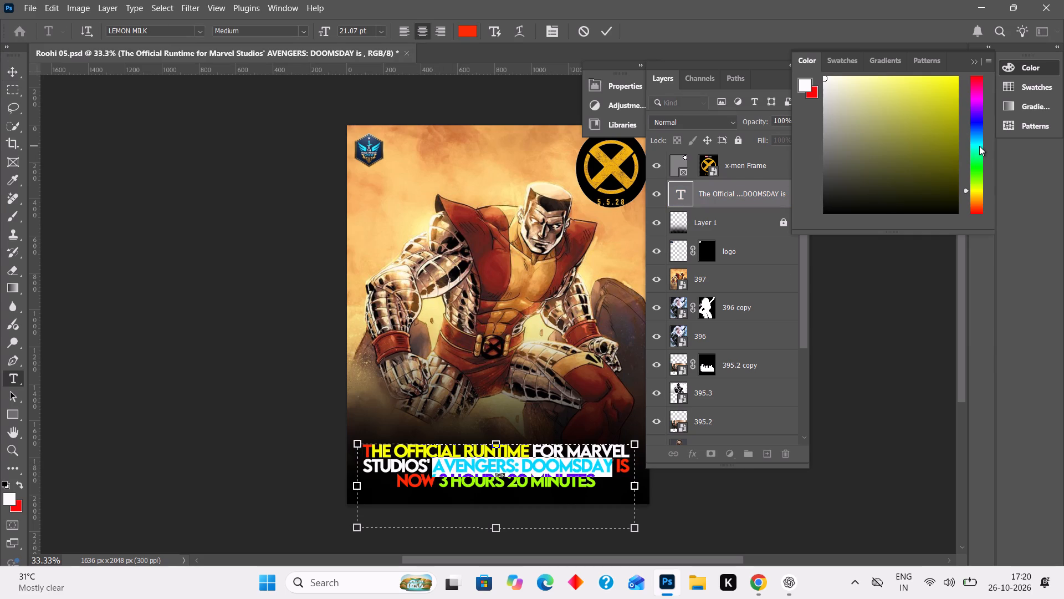
{"action": "left_click", "coordinate": [979, 146]}
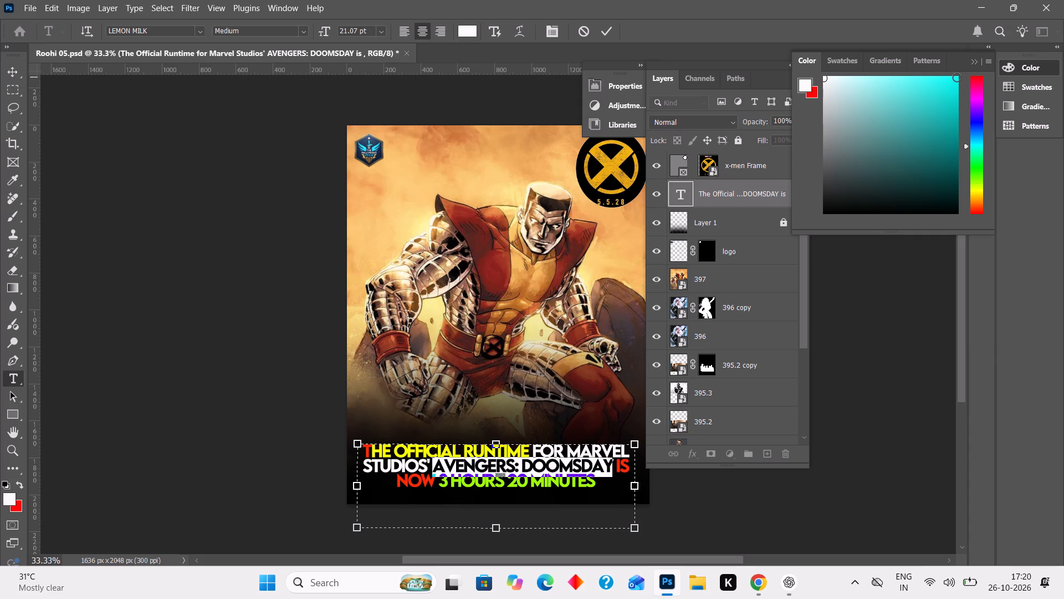
{"action": "left_click_drag", "start_coordinate": [956, 77], "coordinate": [835, 390]}
{"action": "left_click", "coordinate": [835, 390]}
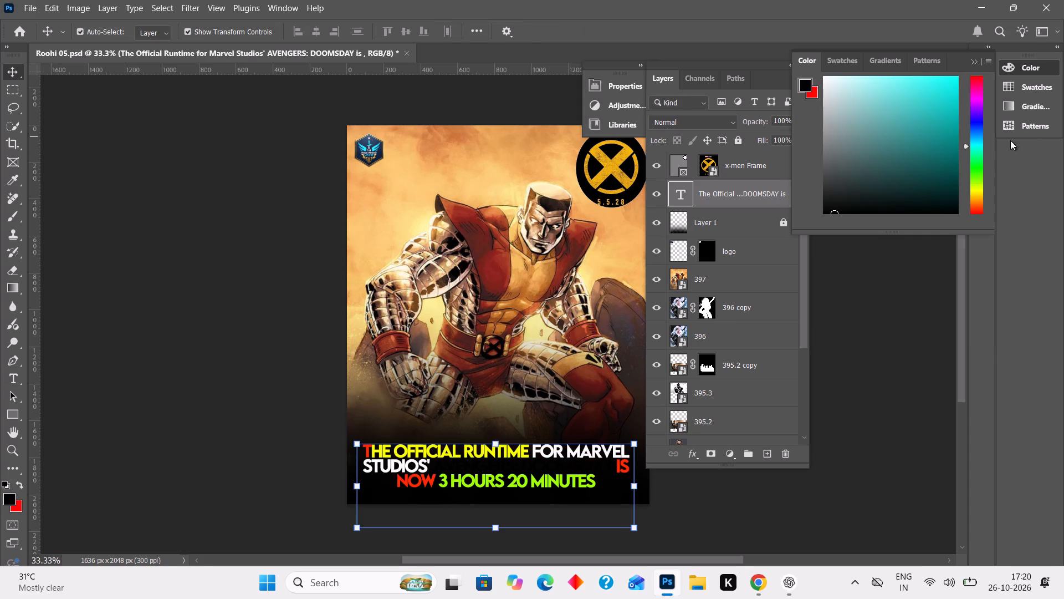
{"action": "left_click", "coordinate": [955, 78]}
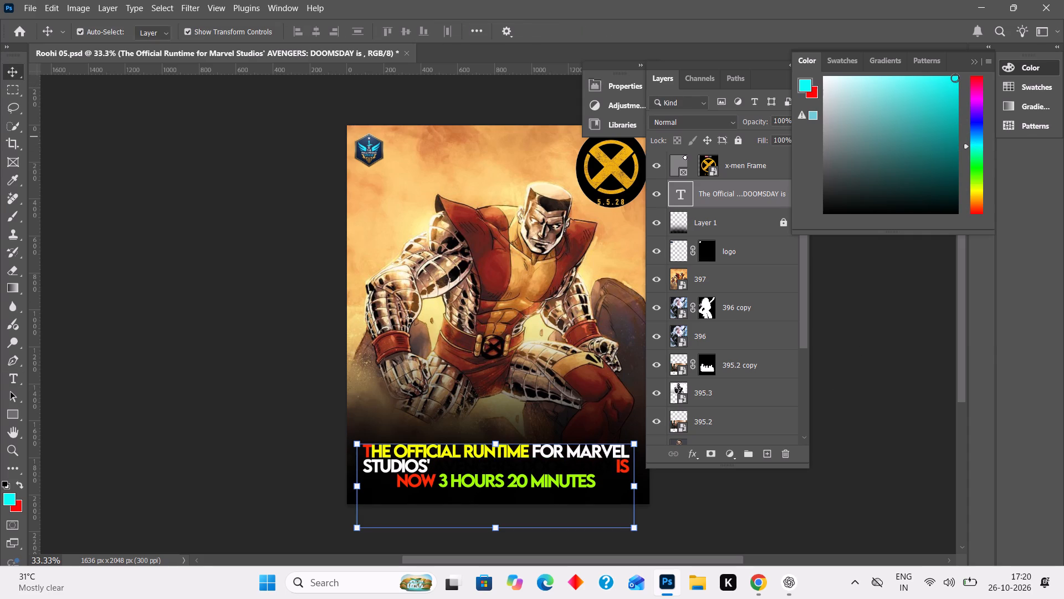
{"action": "double_click", "coordinate": [433, 466]}
{"action": "left_click_drag", "start_coordinate": [433, 466], "coordinate": [516, 467]}
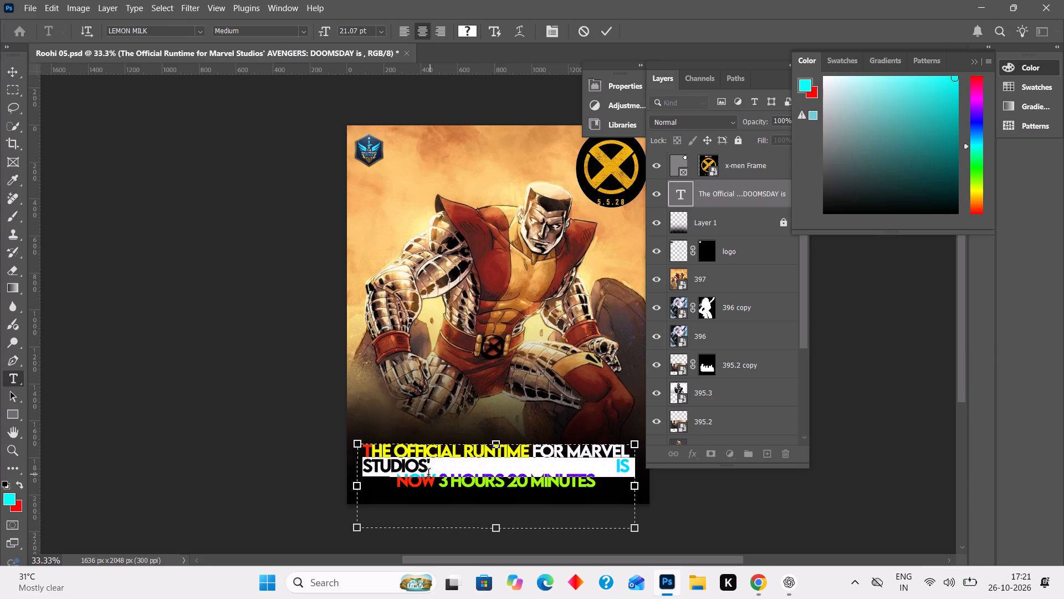
{"action": "left_click_drag", "start_coordinate": [432, 468], "coordinate": [590, 470]}
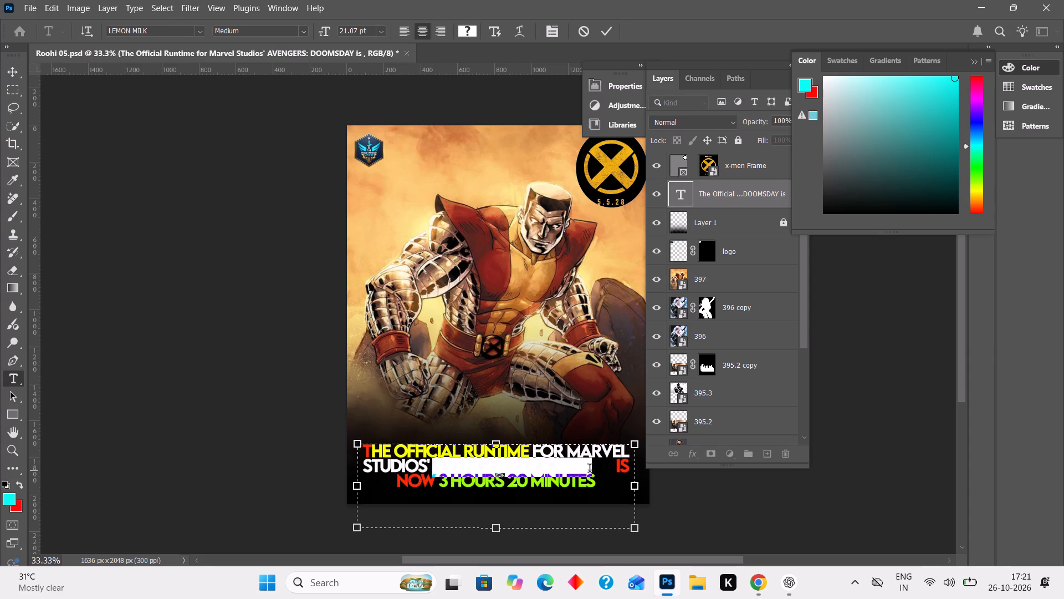
{"action": "left_click_drag", "start_coordinate": [590, 470], "coordinate": [611, 467]}
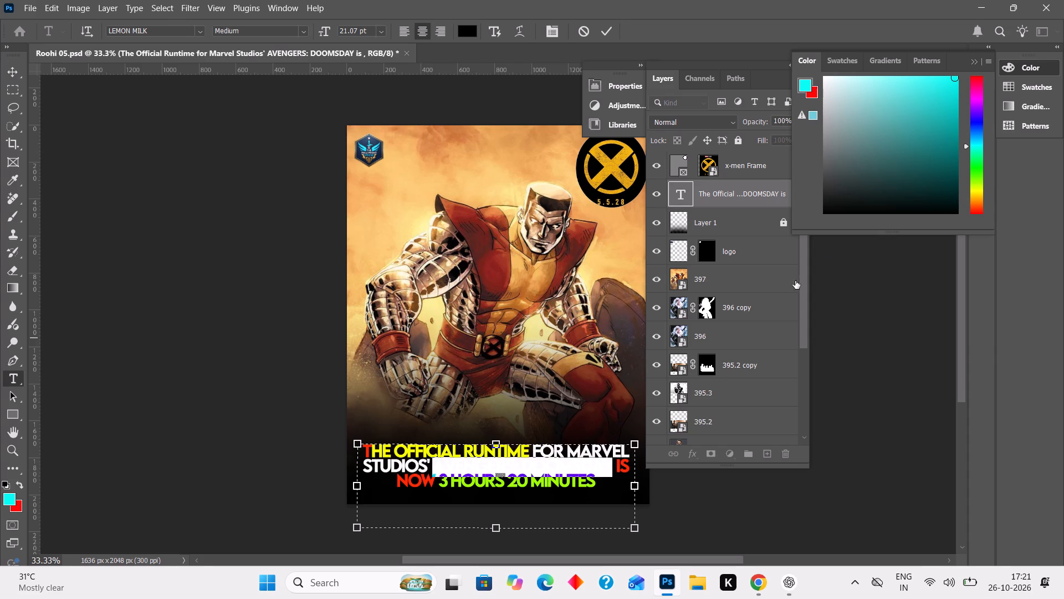
{"action": "left_click", "coordinate": [956, 79]}
{"action": "double_click", "coordinate": [836, 331]}
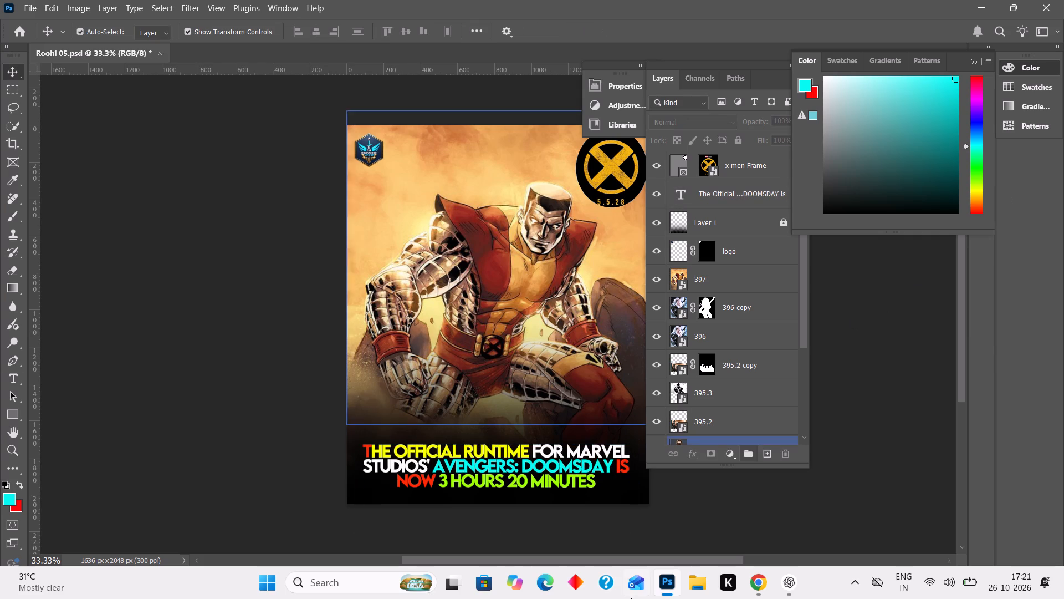
Colour “IS NOW” in the headline white and leave text editing.
{"action": "double_click", "coordinate": [617, 465]}
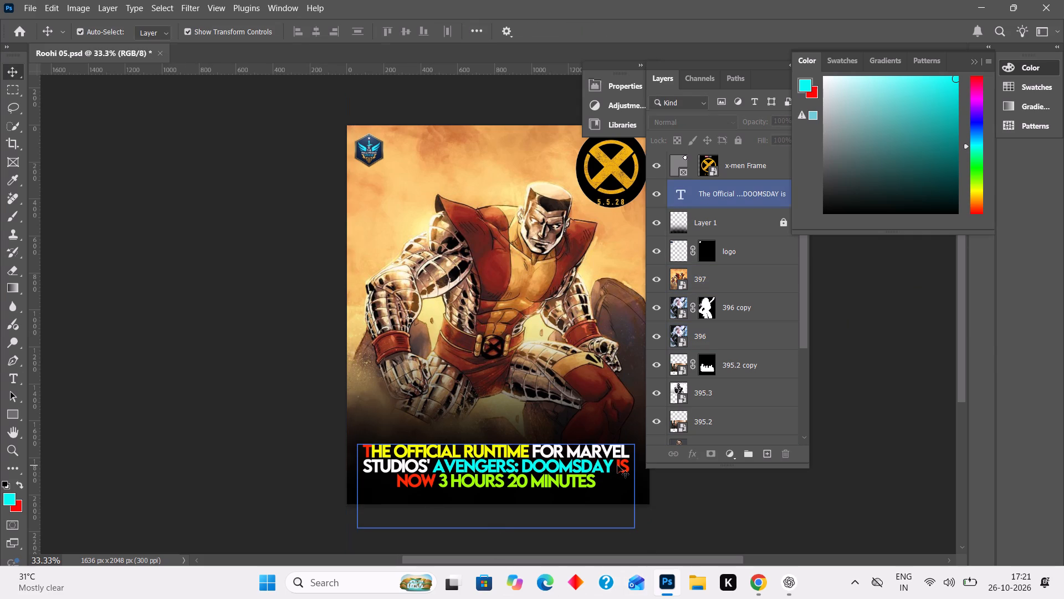
{"action": "left_click_drag", "start_coordinate": [617, 465], "coordinate": [641, 473]}
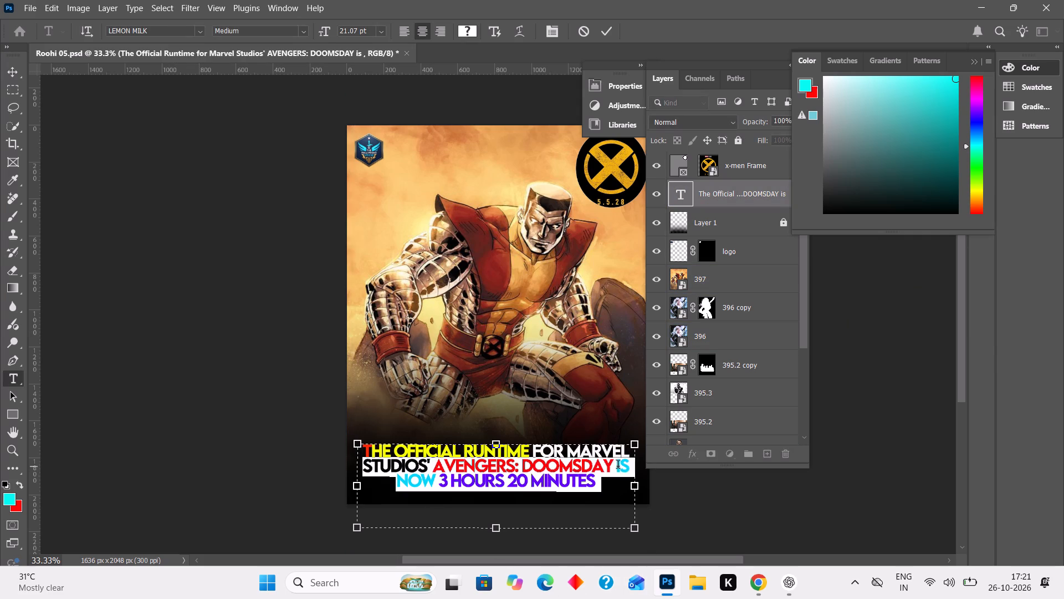
{"action": "left_click_drag", "start_coordinate": [617, 466], "coordinate": [438, 479]}
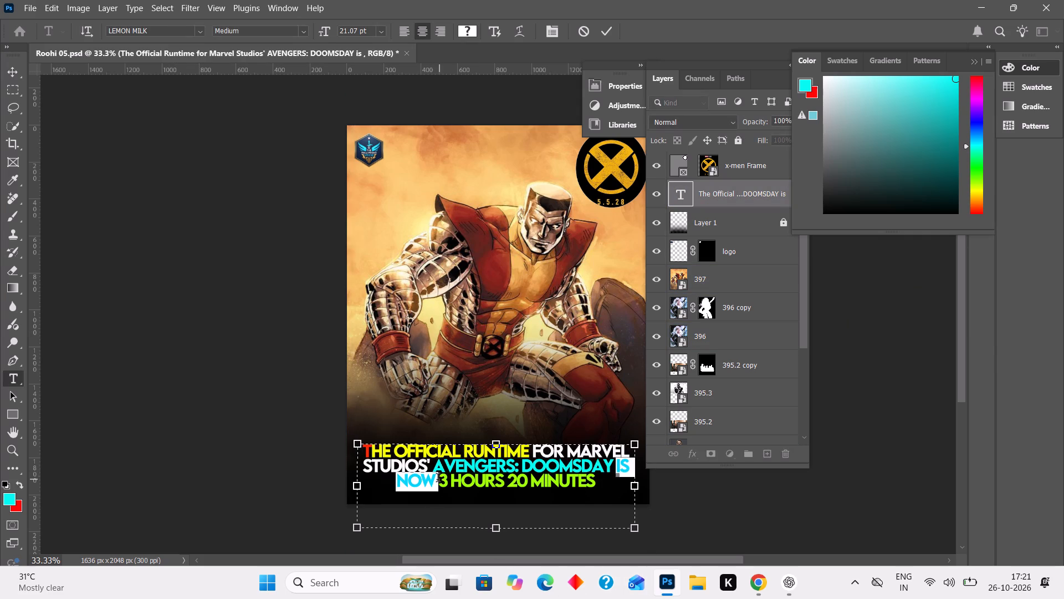
{"action": "left_click_drag", "start_coordinate": [438, 479], "coordinate": [436, 478]}
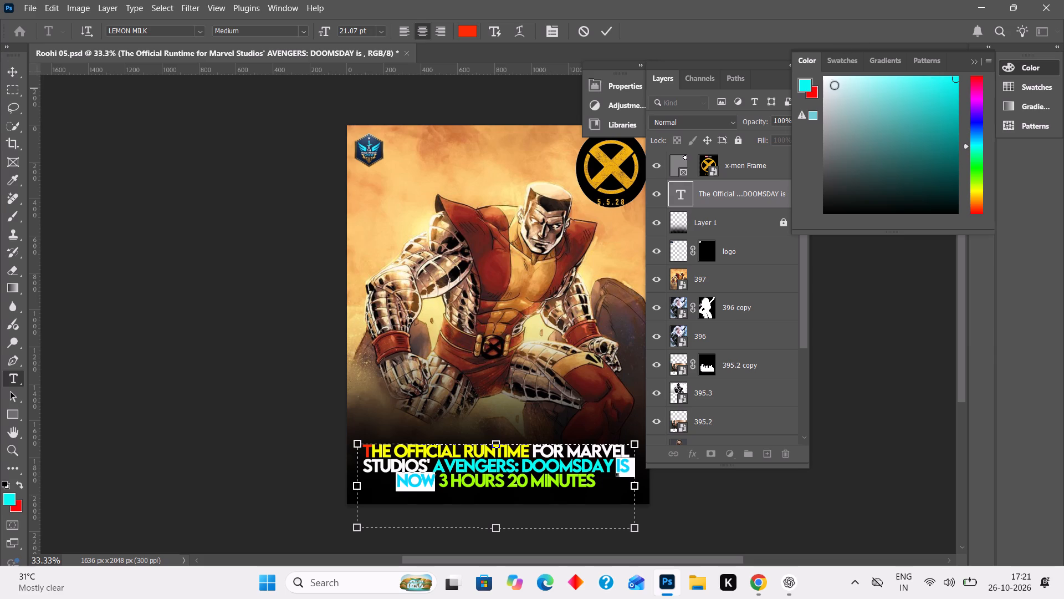
{"action": "left_click", "coordinate": [826, 78]}
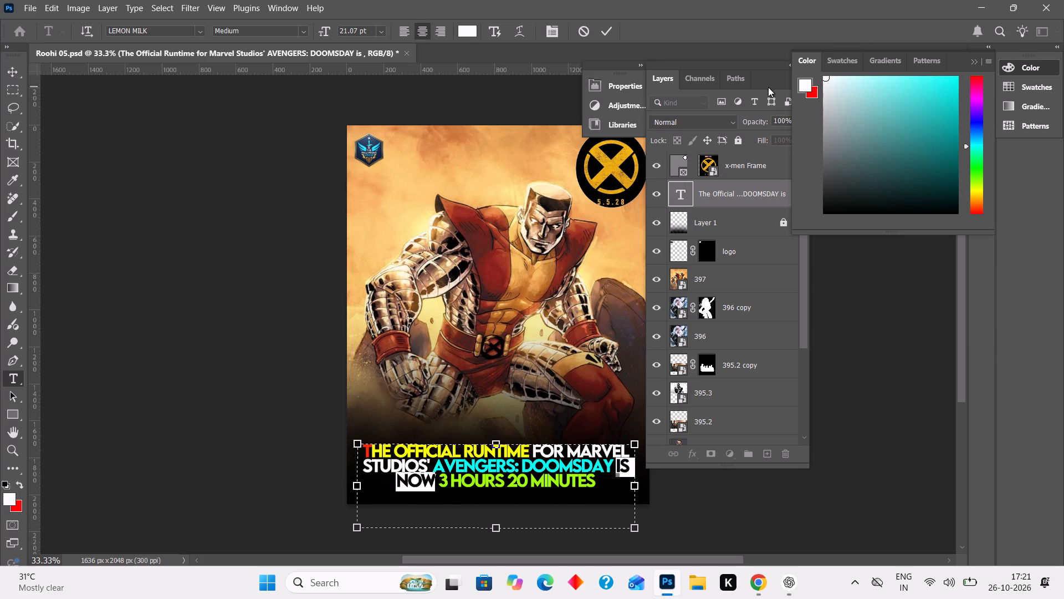
{"action": "left_click", "coordinate": [906, 295]}
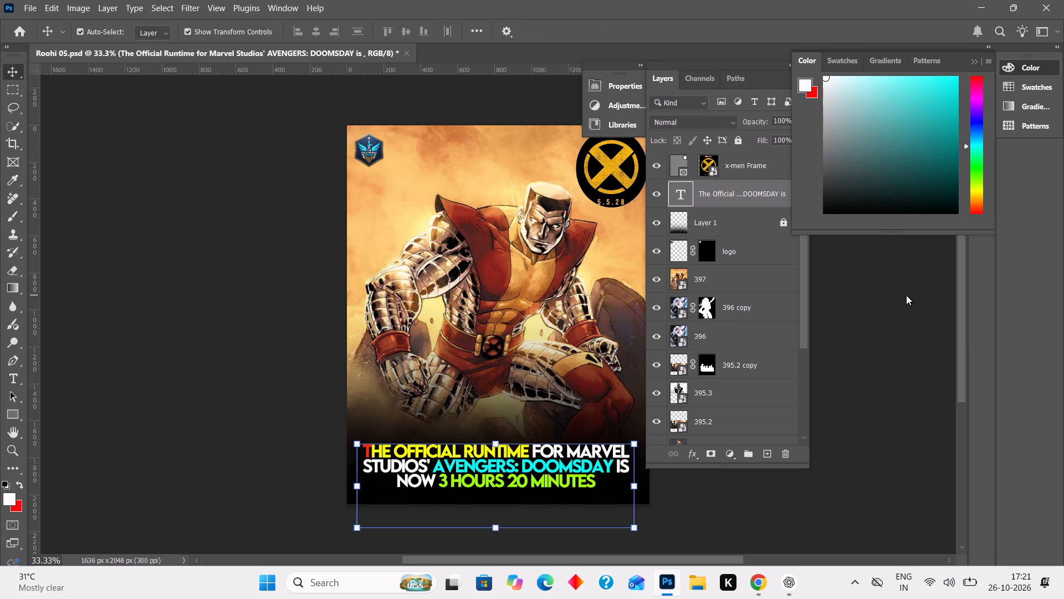
Lower the display brightness slightly in the system quick settings and return to Photoshop.
{"action": "left_click", "coordinate": [948, 573]}
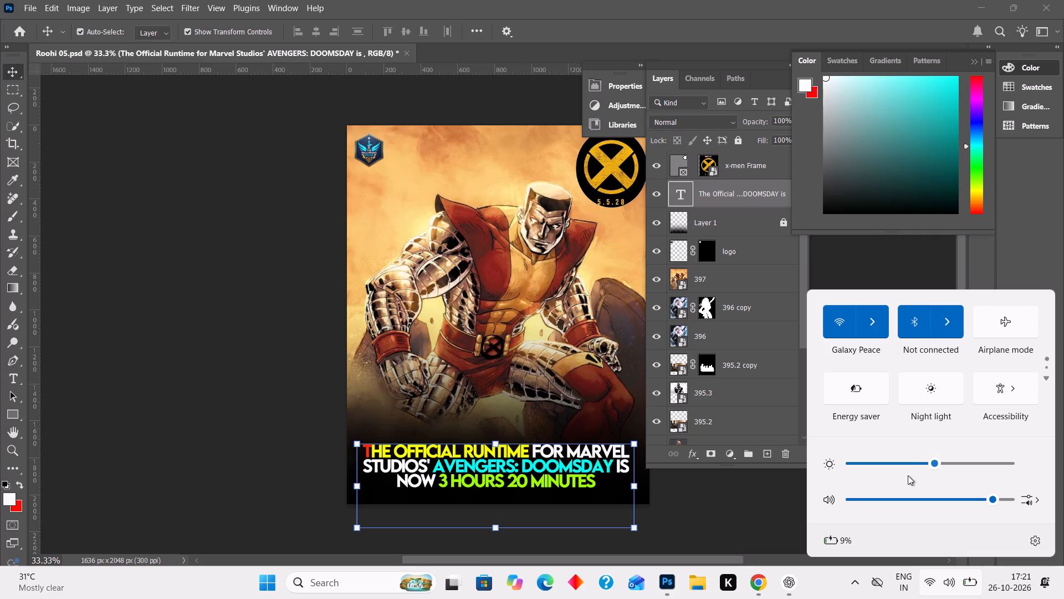
{"action": "left_click", "coordinate": [907, 464]}
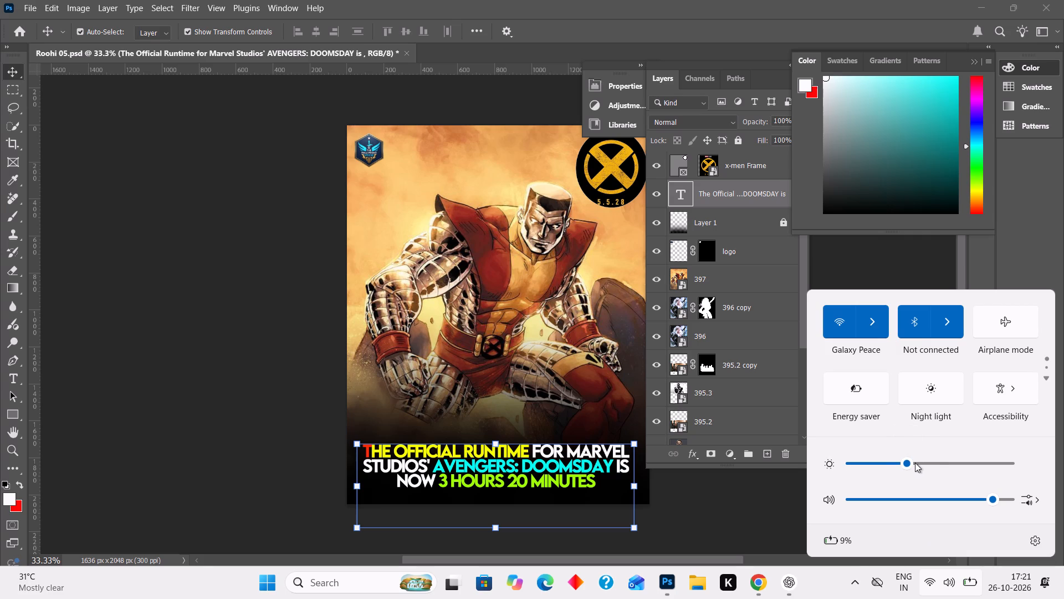
{"action": "left_click", "coordinate": [915, 462]}
{"action": "left_click", "coordinate": [771, 514]}
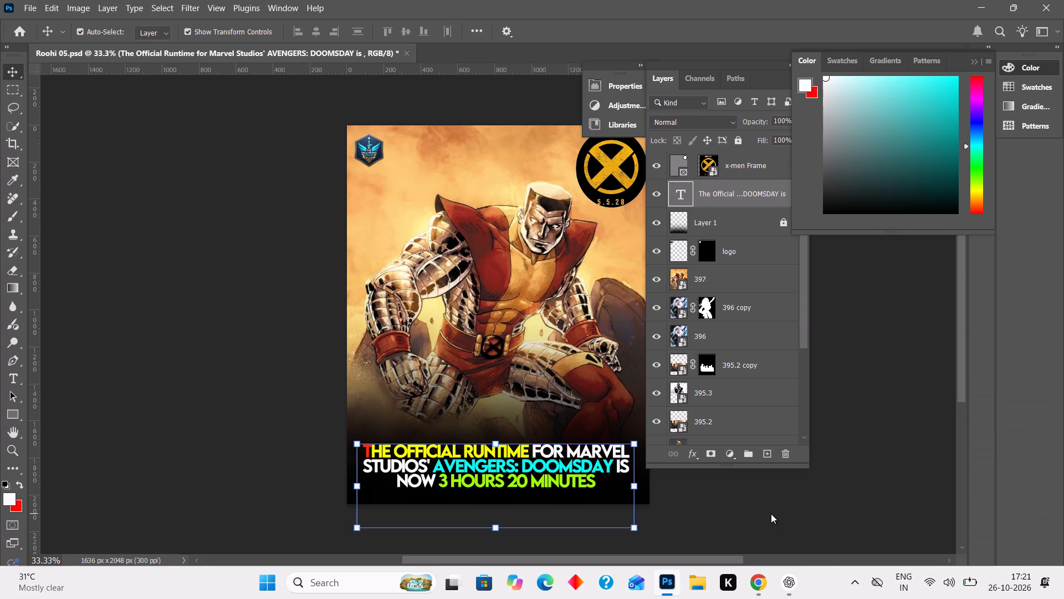
Colour the initial “T” of “THE” in the headline yellow, then leave text editing and deselect the layer.
{"action": "left_click", "coordinate": [754, 489]}
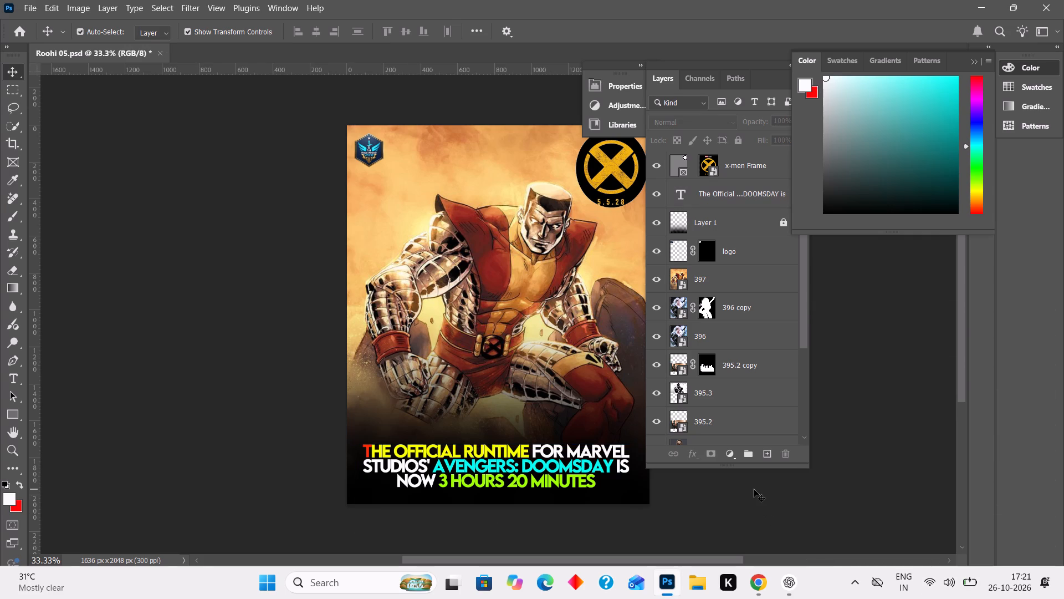
{"action": "double_click", "coordinate": [371, 452]}
{"action": "left_click_drag", "start_coordinate": [371, 452], "coordinate": [364, 451]}
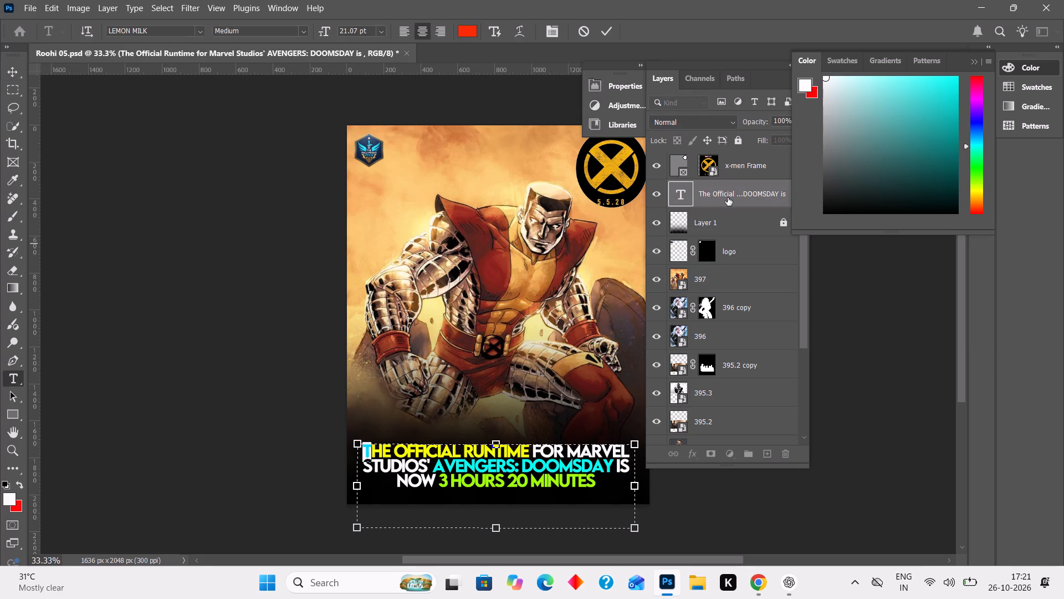
{"action": "left_click", "coordinate": [983, 189]}
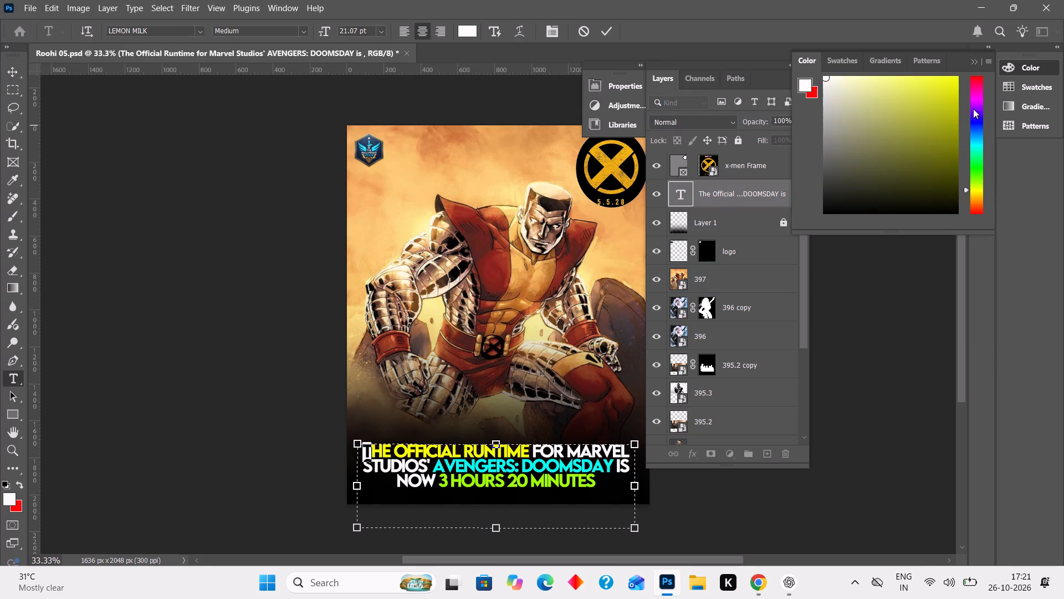
{"action": "left_click", "coordinate": [956, 78]}
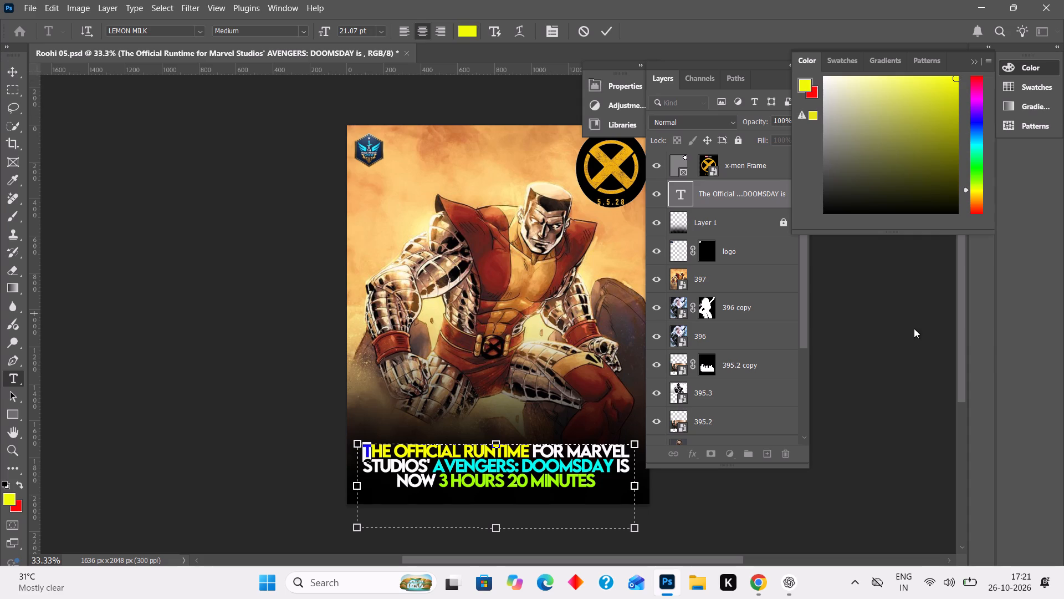
{"action": "left_click", "coordinate": [913, 329]}
{"action": "left_click", "coordinate": [913, 329]}
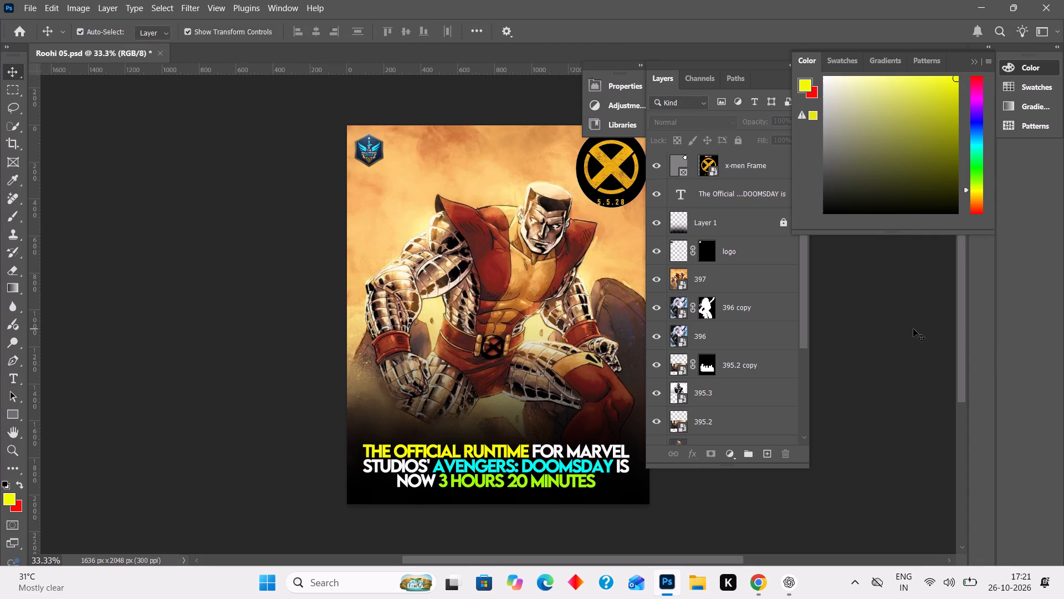
{"action": "left_click", "coordinate": [823, 395]}
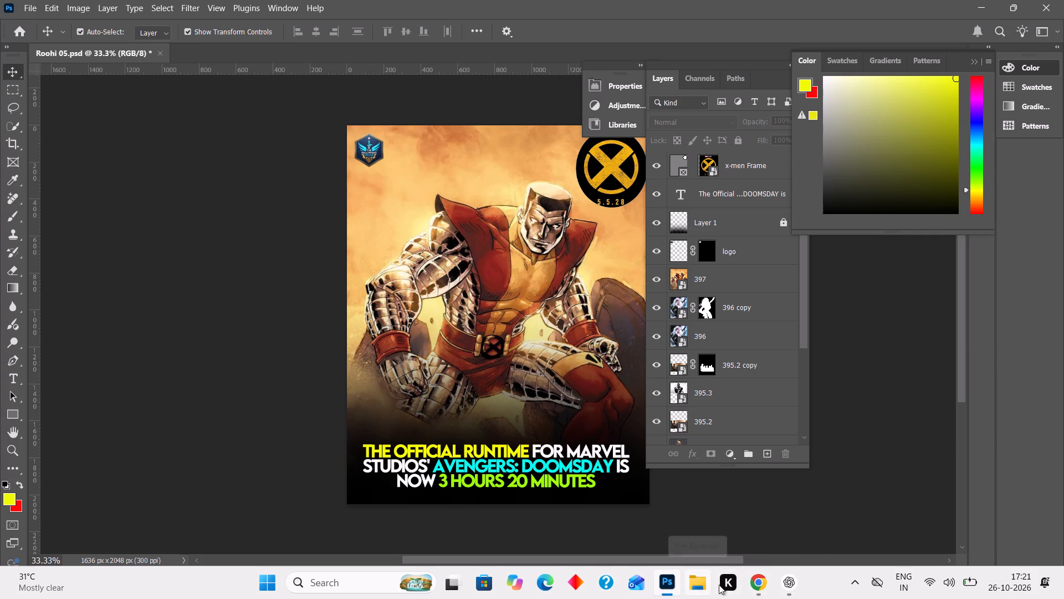
{"action": "left_click", "coordinate": [979, 6]}
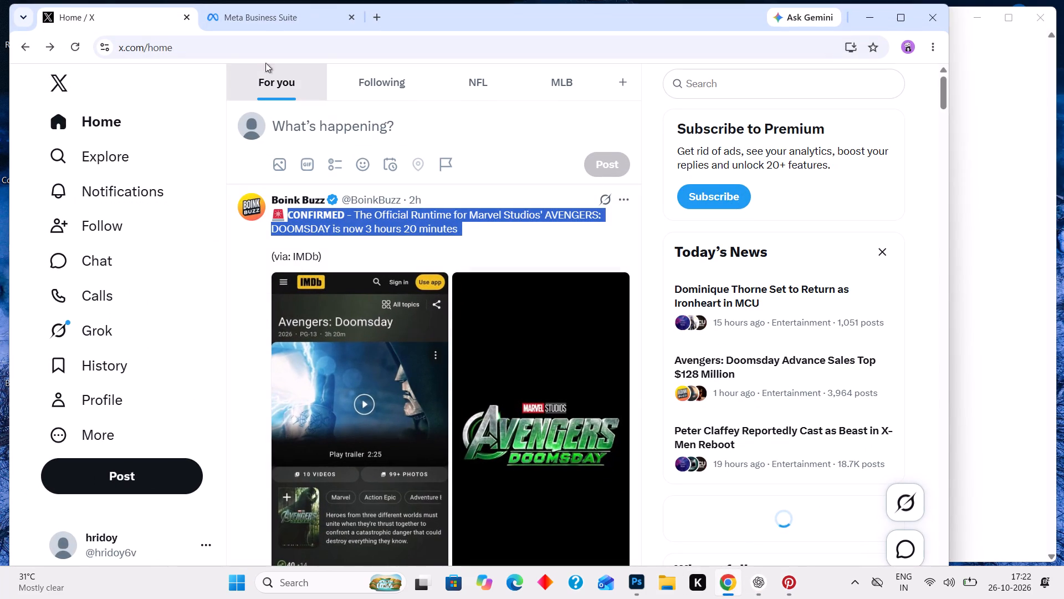
{"action": "left_click", "coordinate": [270, 7]}
{"action": "left_click", "coordinate": [273, 21]}
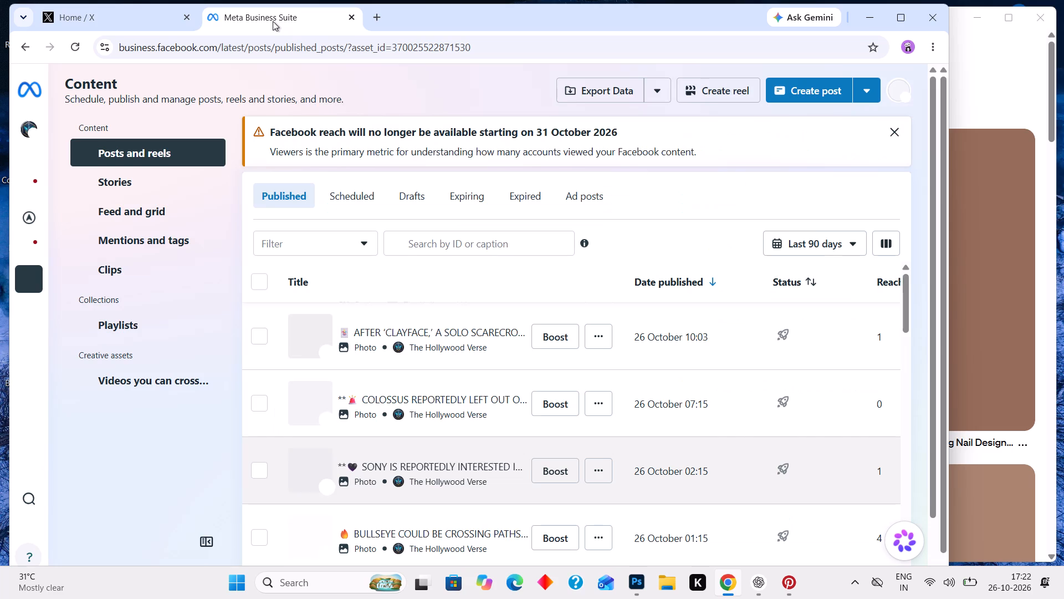
{"action": "scroll", "coordinate": [510, 393], "scroll_direction": "left", "scroll_amount": 1}
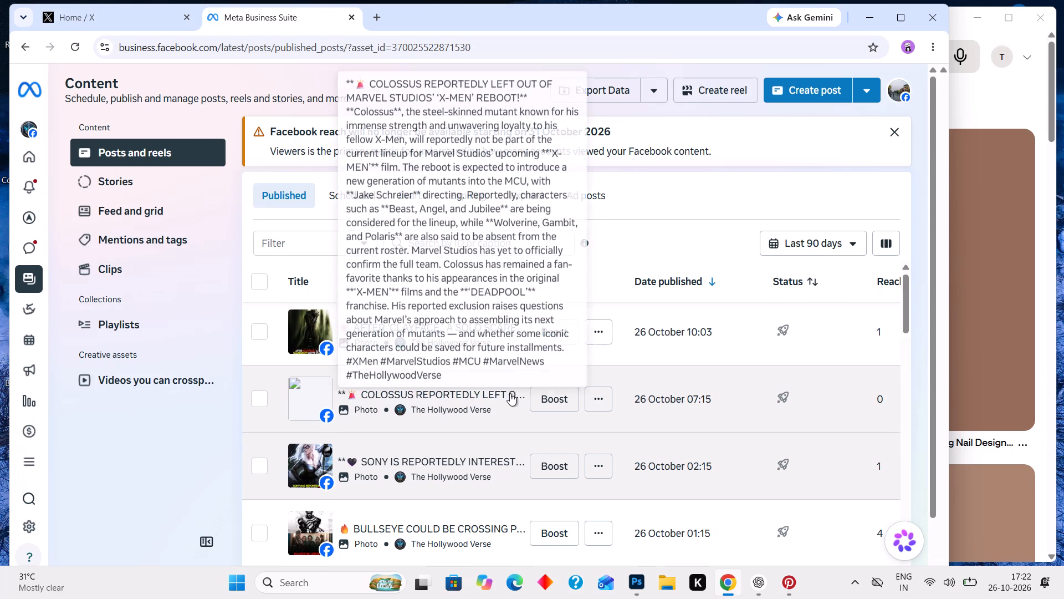
{"action": "scroll", "coordinate": [510, 393], "scroll_direction": "left", "scroll_amount": 3}
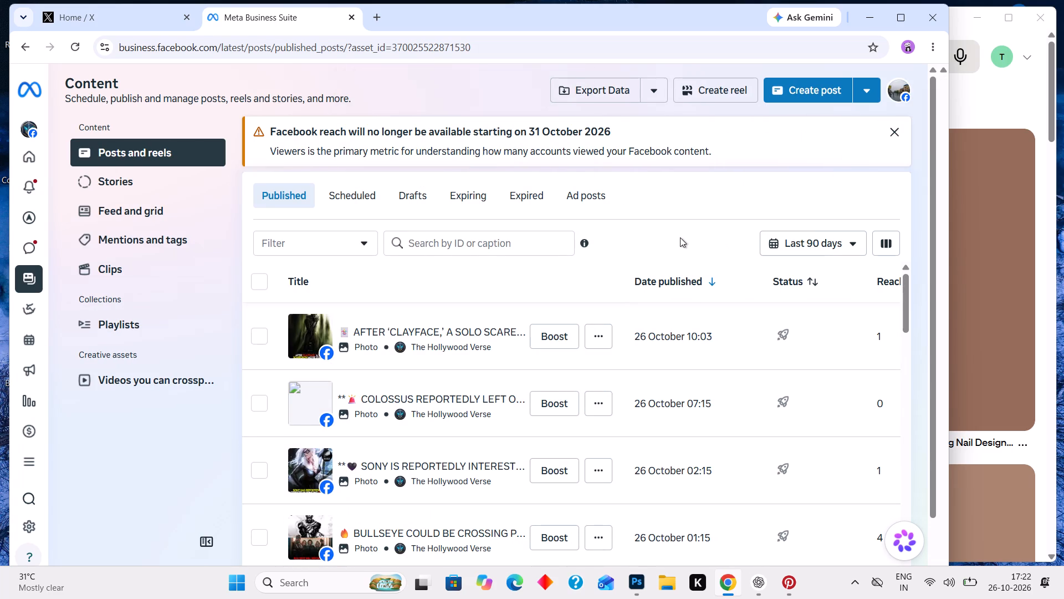
{"action": "left_click", "coordinate": [874, 4]}
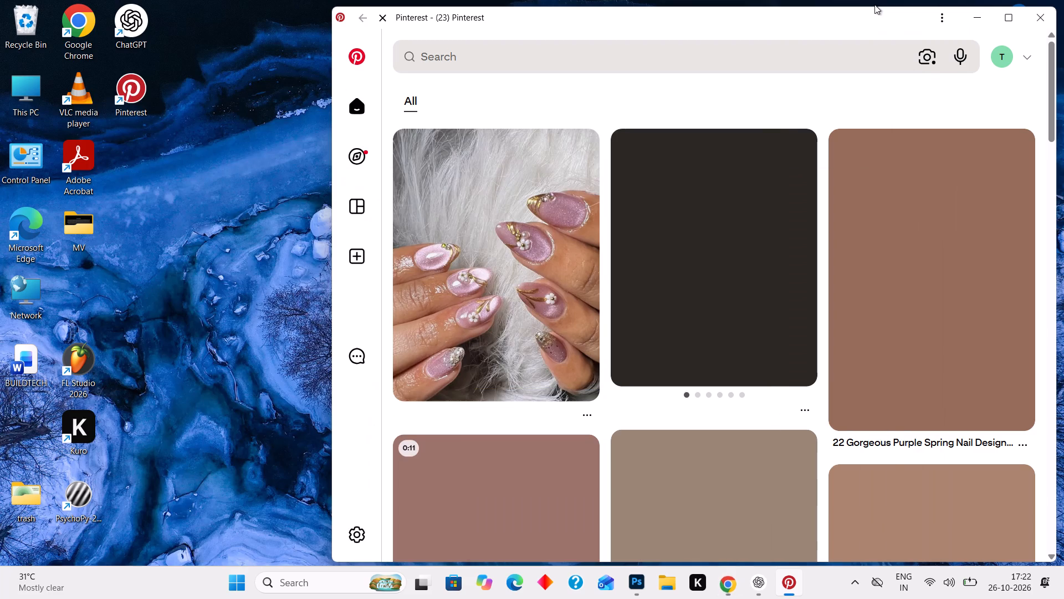
Search Pinterest for “doomsday”.
{"action": "left_click", "coordinate": [631, 59]}
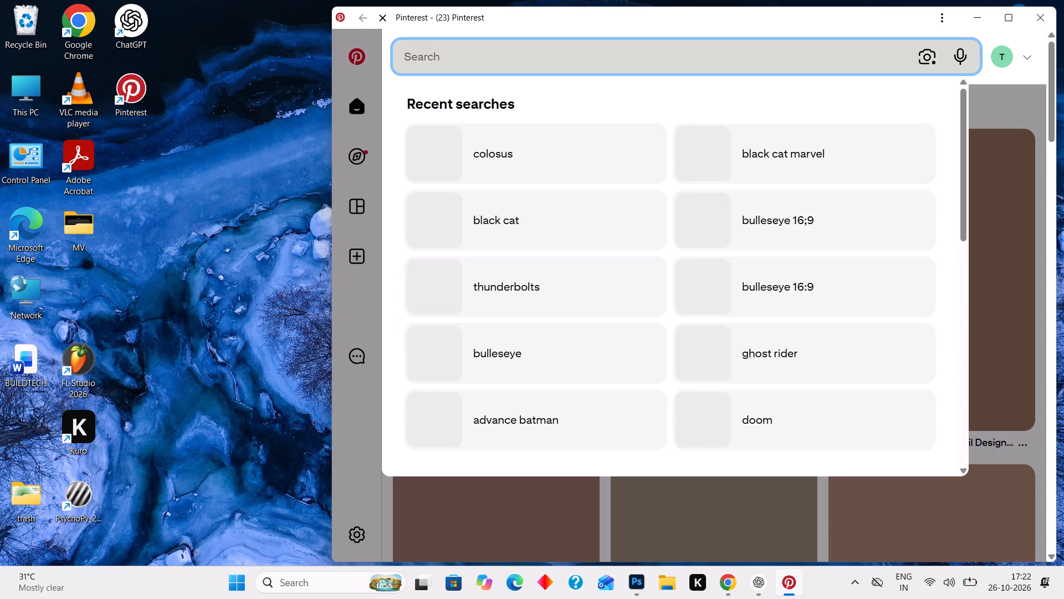
{"action": "type", "text": "doom"}
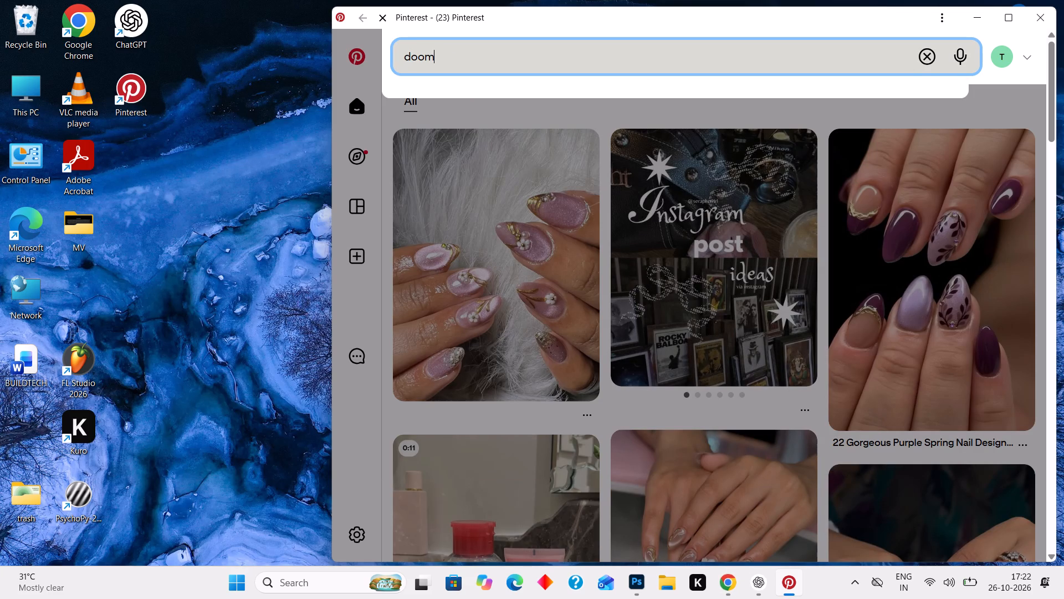
{"action": "type", "text": "sday"}
{"action": "key", "text": "Return"}
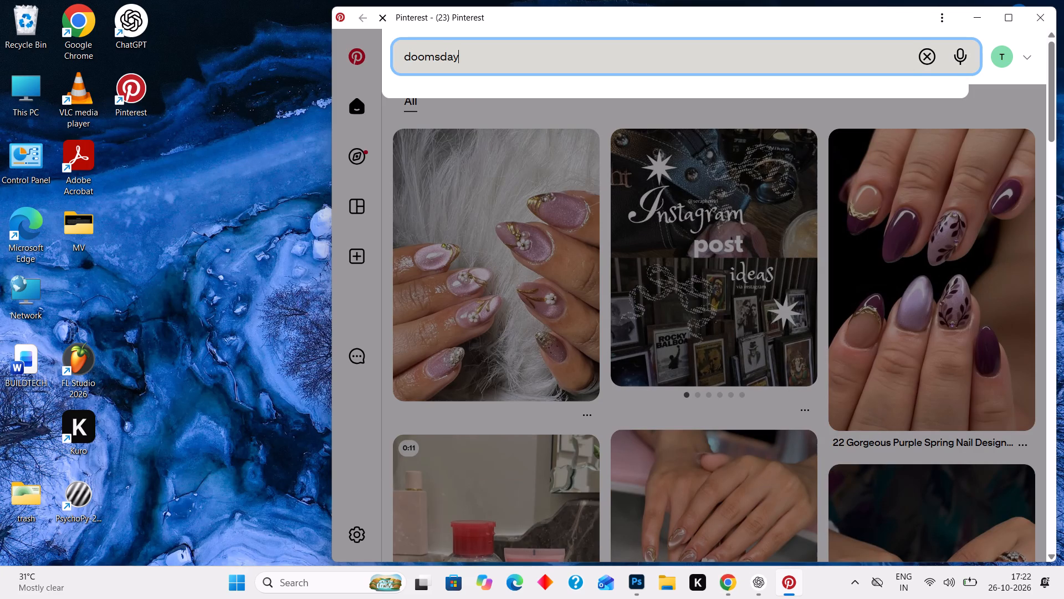
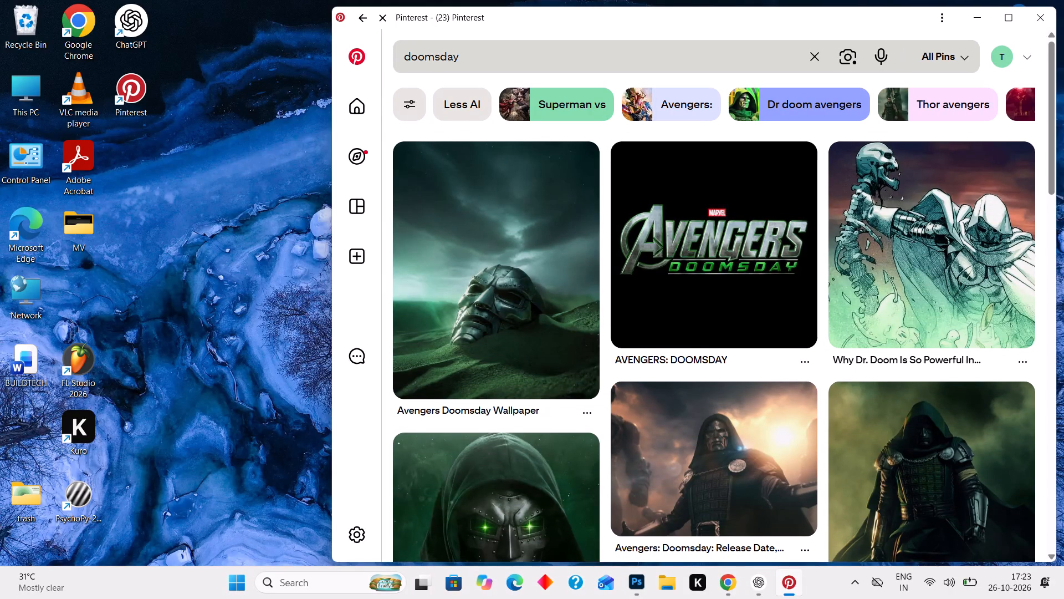
Look through the Pinterest results for “doomsday” for artwork suited to the Avengers: Doomsday post.
{"action": "left_click", "coordinate": [631, 59]}
{"action": "scroll", "coordinate": [631, 59], "scroll_direction": "down", "scroll_amount": 1}
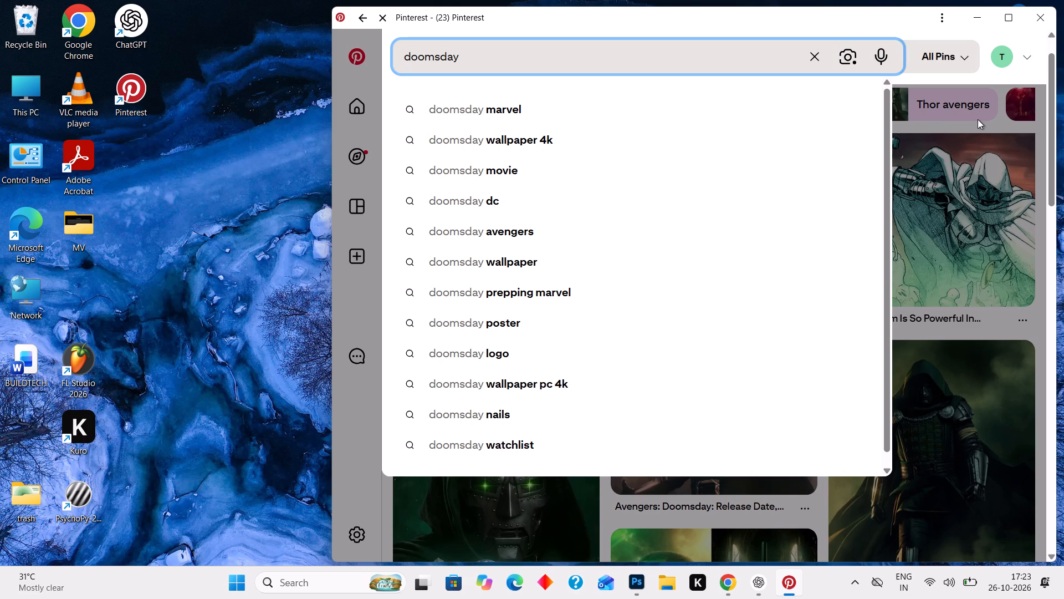
{"action": "left_click", "coordinate": [978, 119]}
{"action": "scroll", "coordinate": [784, 391], "scroll_direction": "down", "scroll_amount": 1}
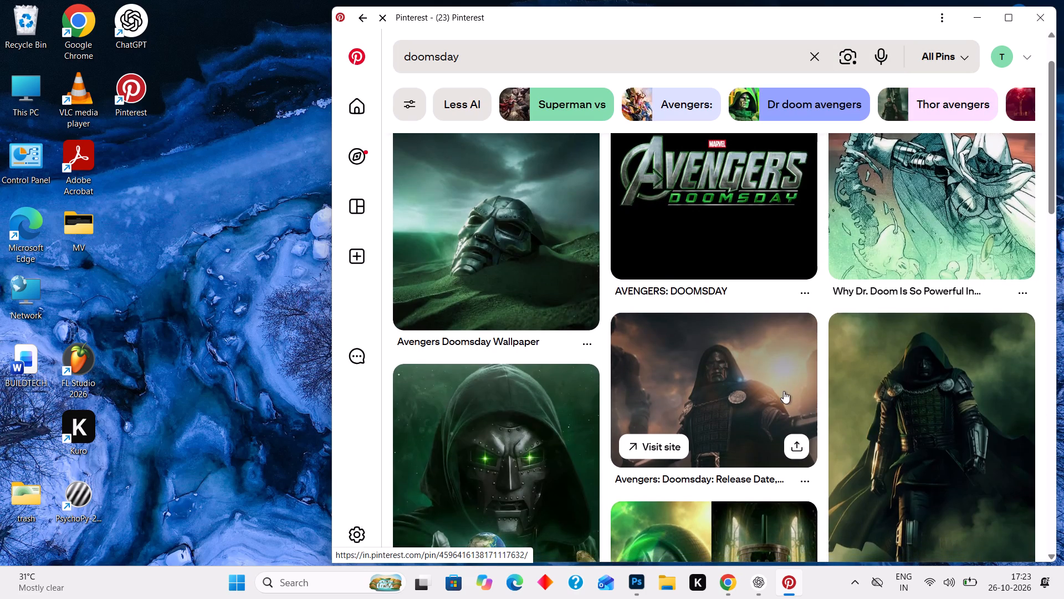
{"action": "scroll", "coordinate": [784, 391], "scroll_direction": "down", "scroll_amount": 4}
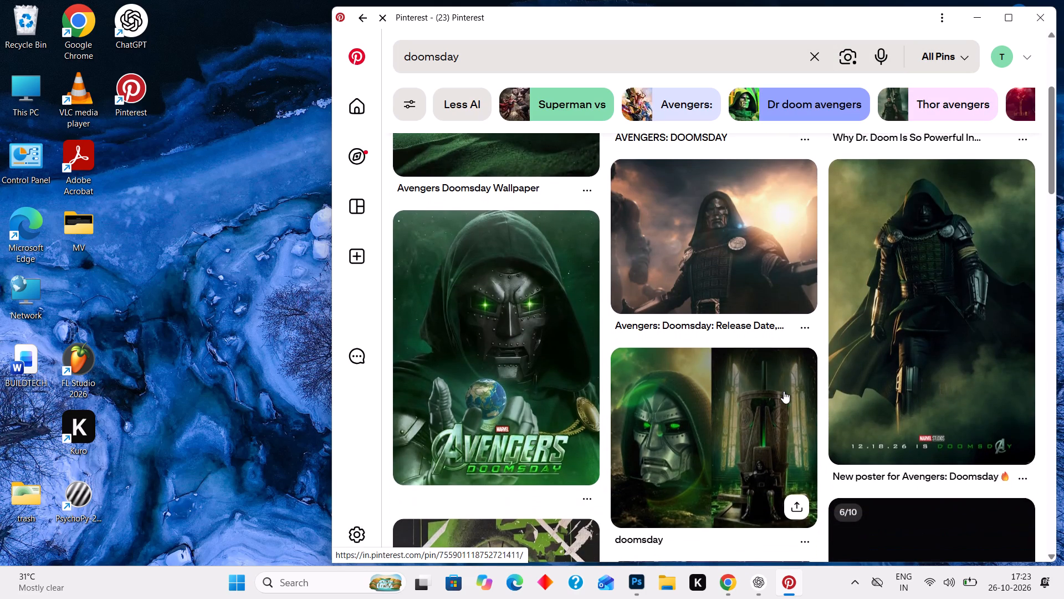
{"action": "scroll", "coordinate": [784, 391], "scroll_direction": "down", "scroll_amount": 3}
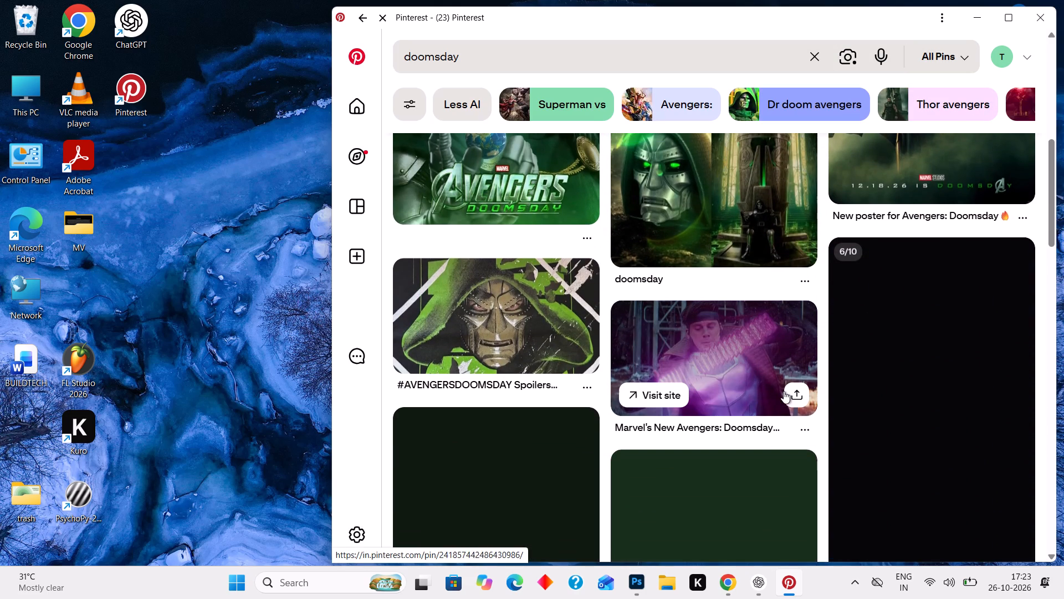
{"action": "scroll", "coordinate": [784, 391], "scroll_direction": "down", "scroll_amount": 1}
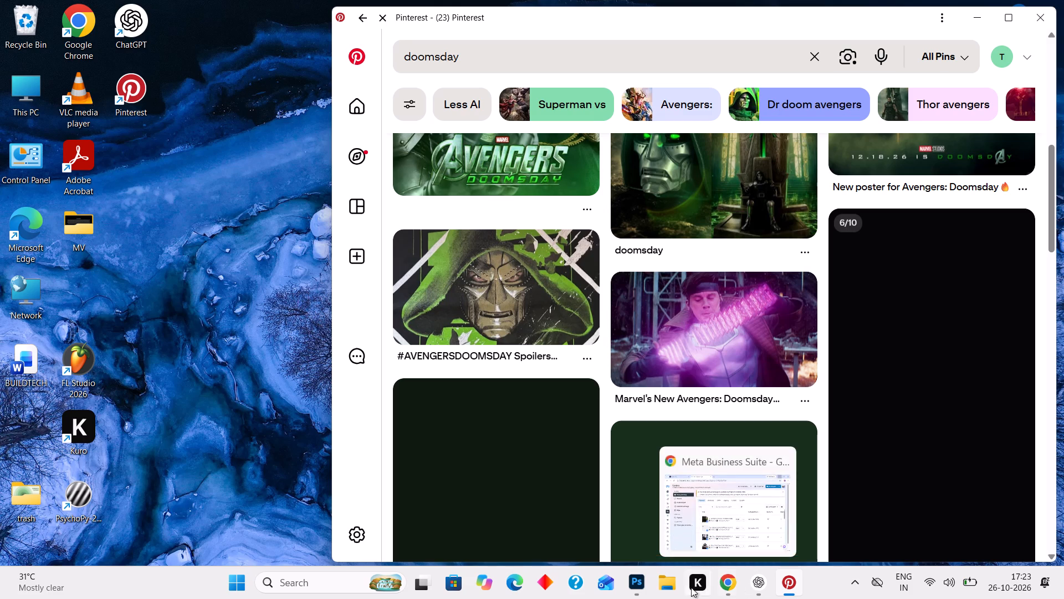
Switch to File Explorer, open the “z - Copy” folder and look through its numbered post images for Doomsday artwork.
{"action": "left_click", "coordinate": [663, 585]}
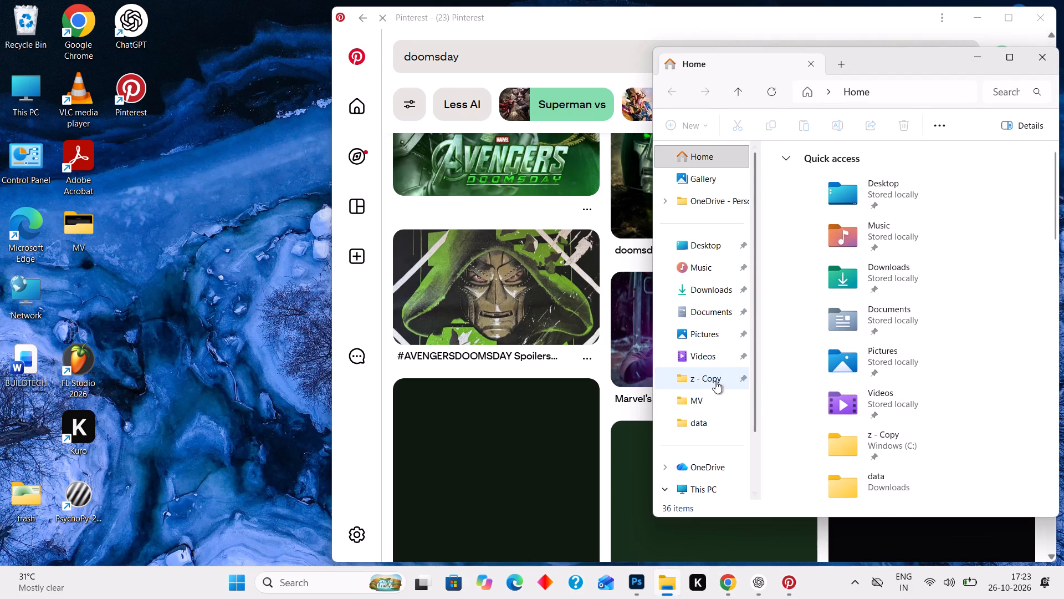
{"action": "left_click", "coordinate": [715, 381]}
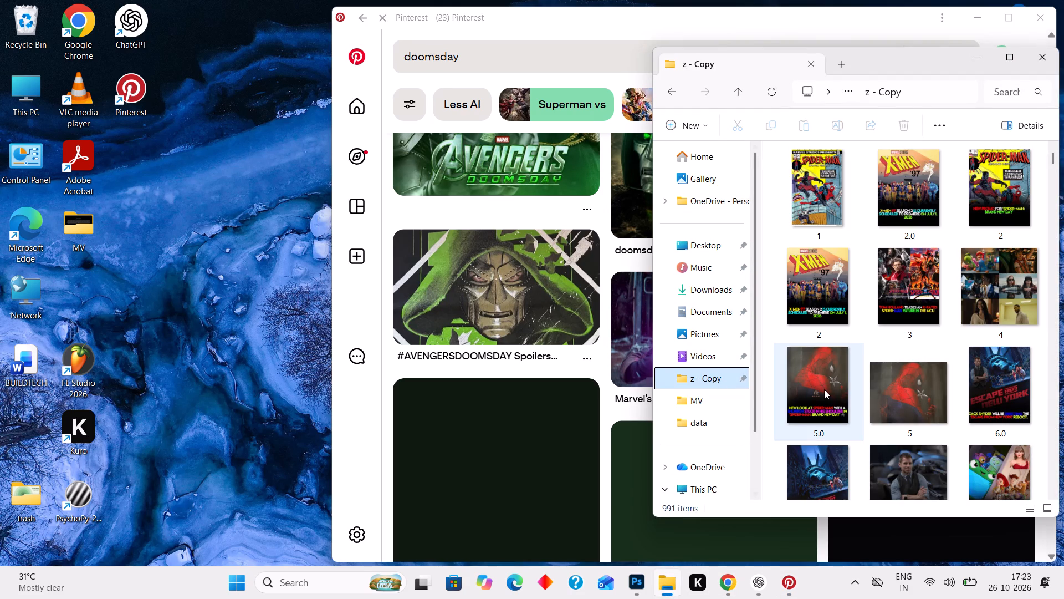
{"action": "scroll", "coordinate": [824, 389], "scroll_direction": "down", "scroll_amount": 18}
{"action": "scroll", "coordinate": [824, 389], "scroll_direction": "down", "scroll_amount": 7}
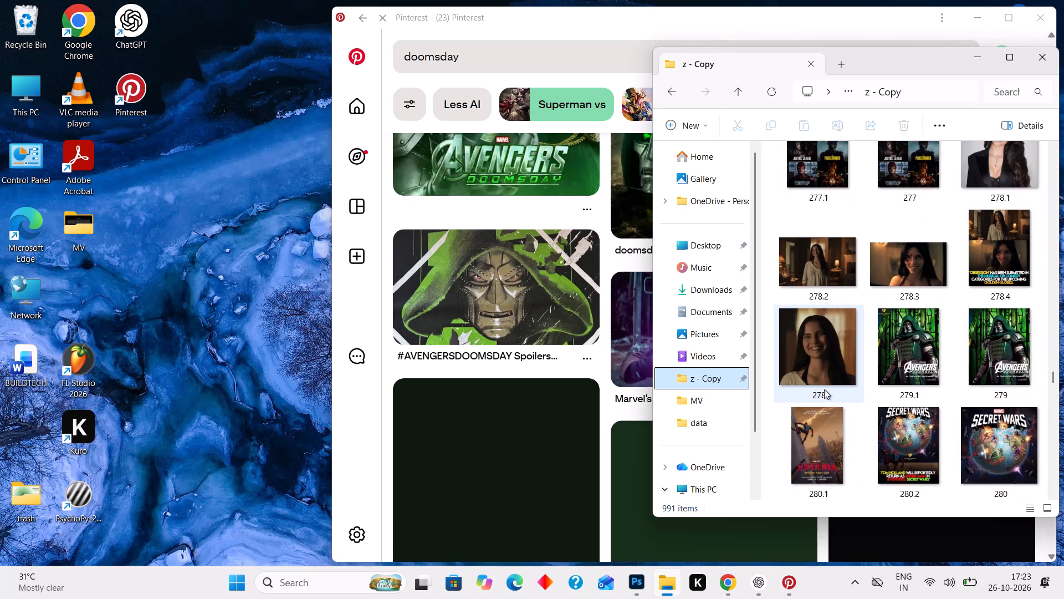
{"action": "scroll", "coordinate": [824, 389], "scroll_direction": "down", "scroll_amount": 5}
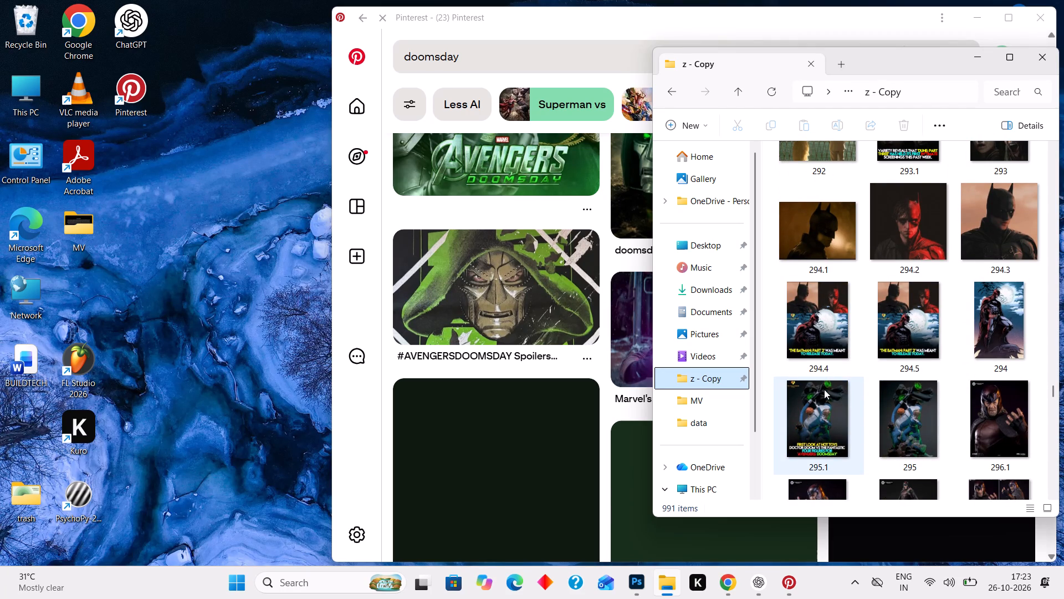
{"action": "scroll", "coordinate": [824, 389], "scroll_direction": "down", "scroll_amount": 4}
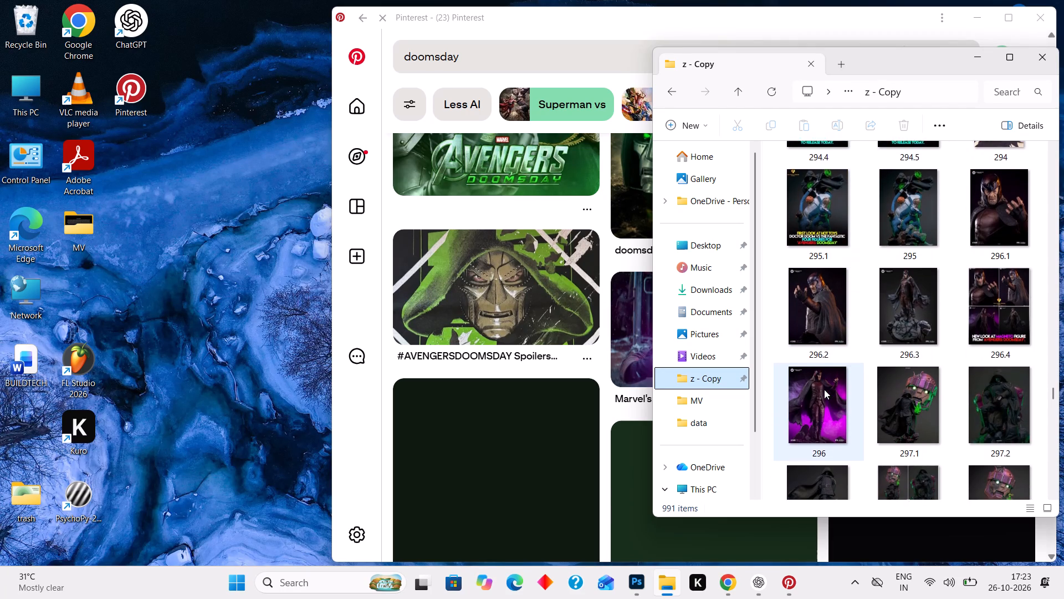
{"action": "scroll", "coordinate": [824, 389], "scroll_direction": "down", "scroll_amount": 4}
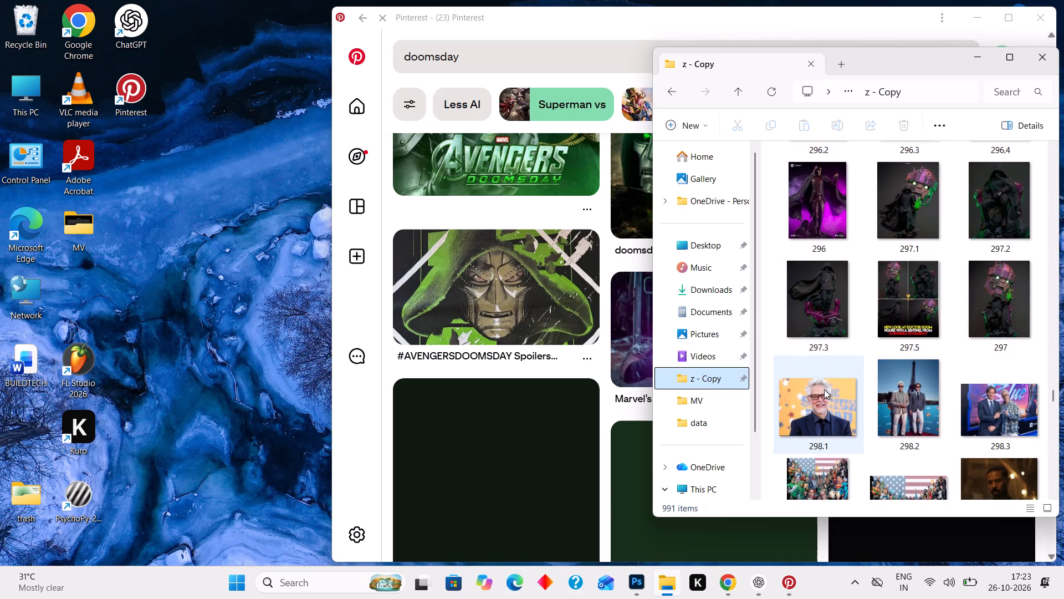
{"action": "scroll", "coordinate": [824, 389], "scroll_direction": "down", "scroll_amount": 4}
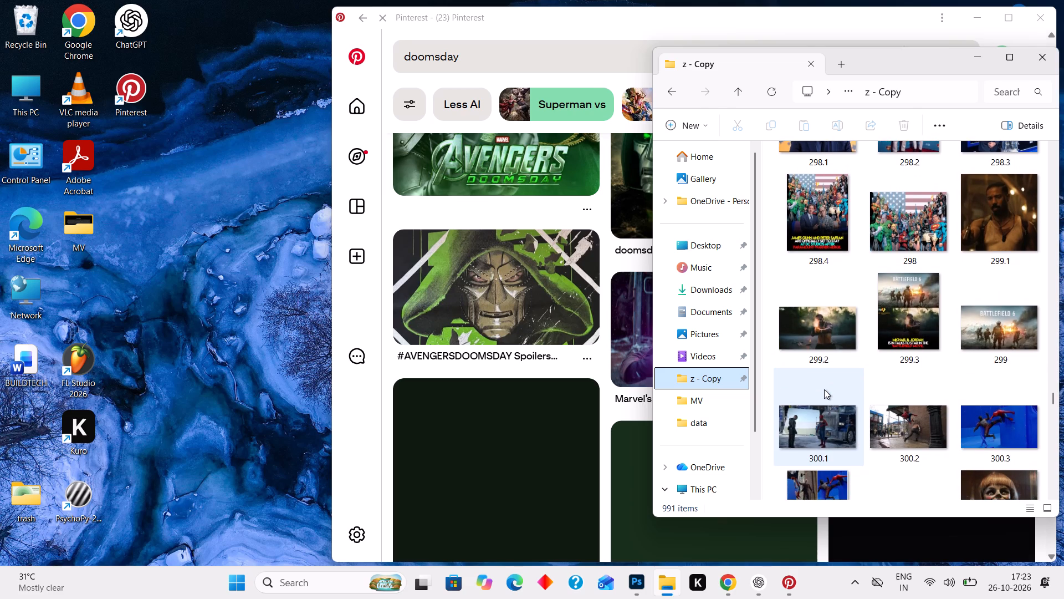
{"action": "scroll", "coordinate": [824, 389], "scroll_direction": "down", "scroll_amount": 4}
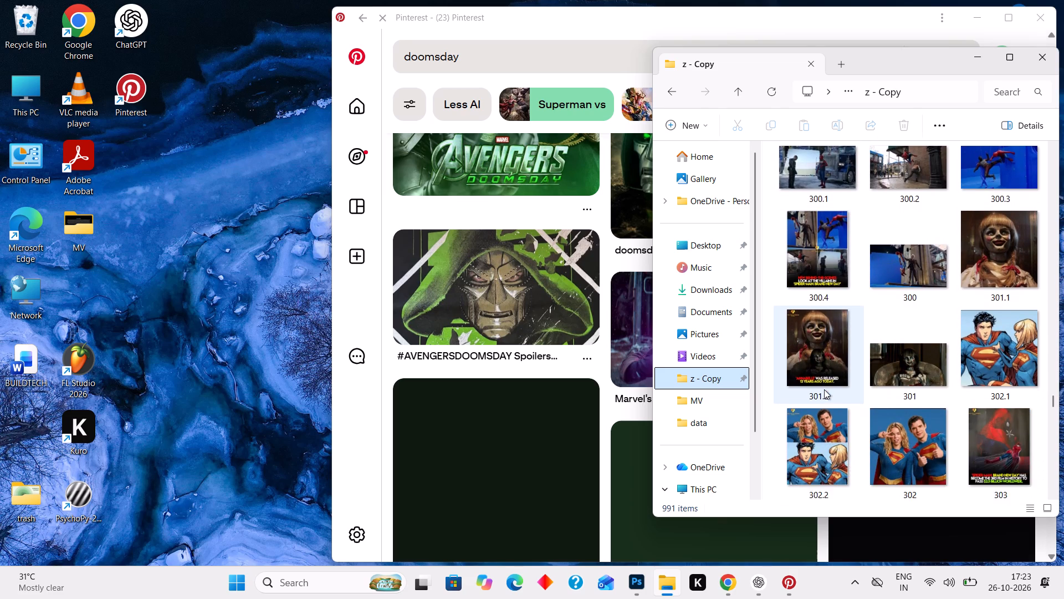
{"action": "scroll", "coordinate": [824, 389], "scroll_direction": "down", "scroll_amount": 3}
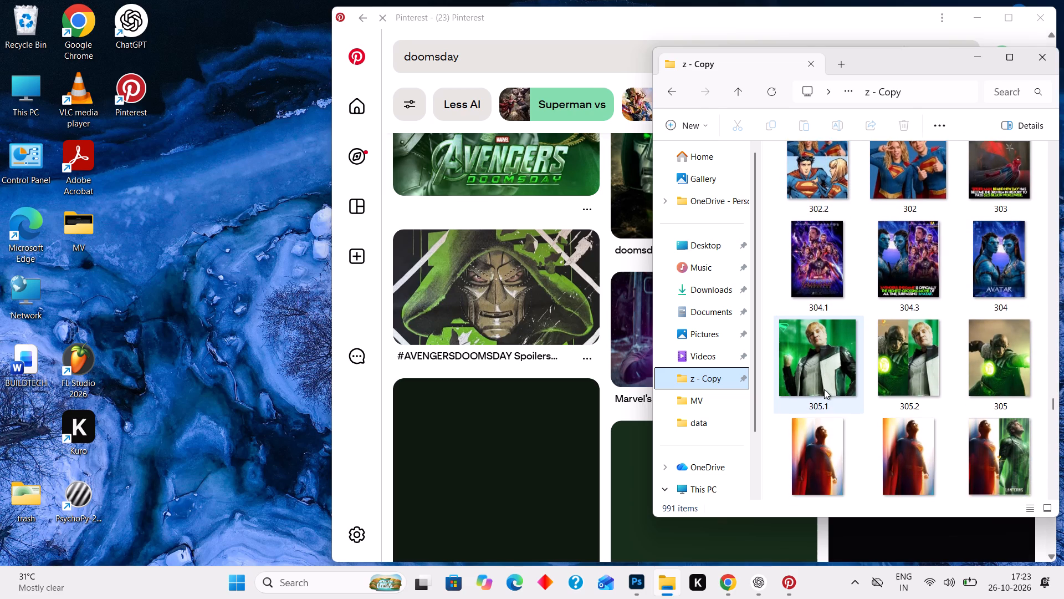
{"action": "scroll", "coordinate": [824, 389], "scroll_direction": "down", "scroll_amount": 5}
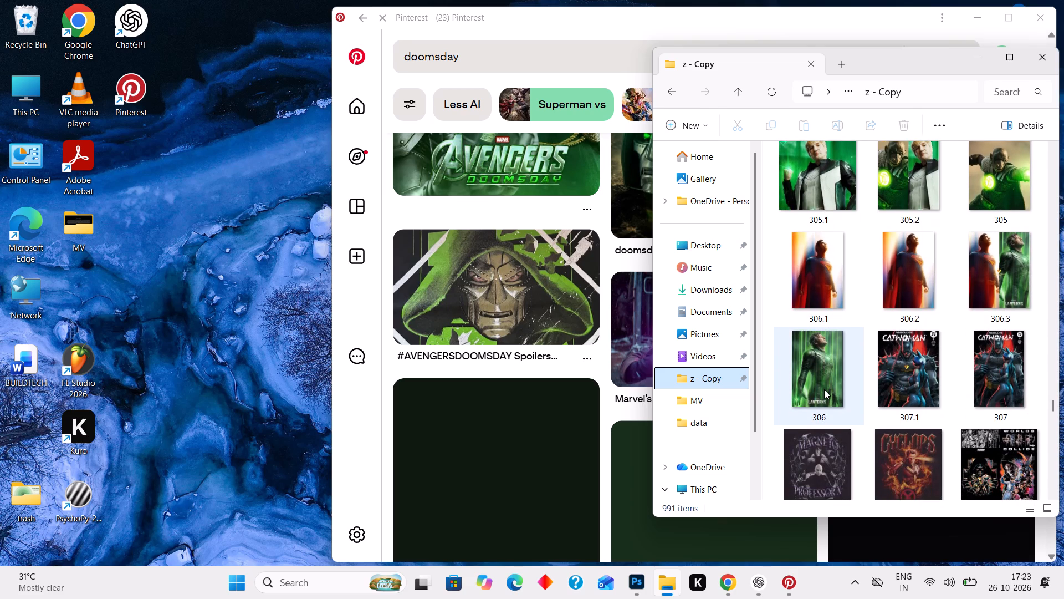
{"action": "scroll", "coordinate": [824, 389], "scroll_direction": "down", "scroll_amount": 6}
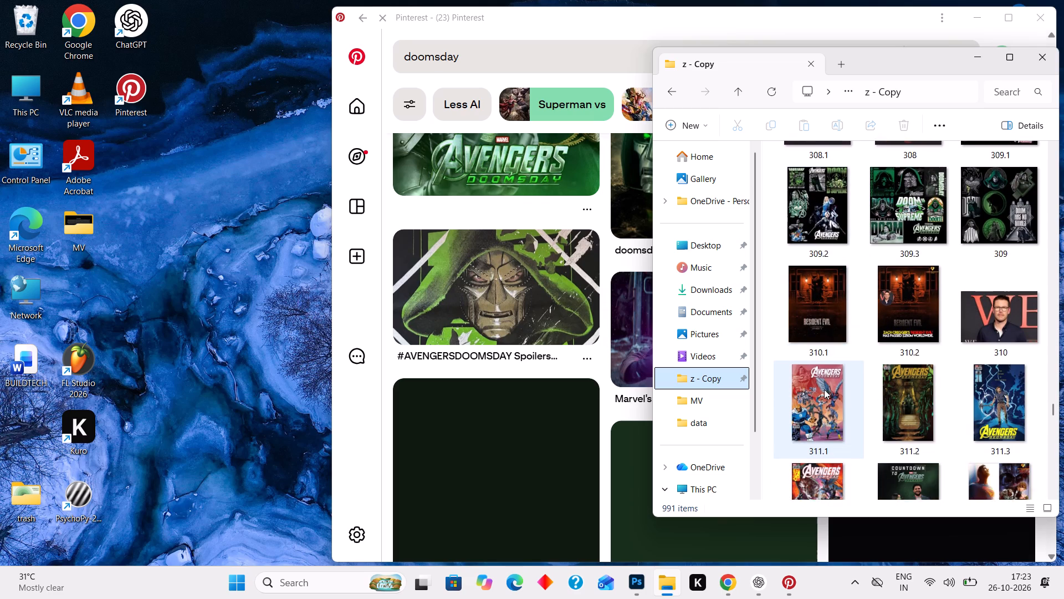
{"action": "scroll", "coordinate": [824, 389], "scroll_direction": "down", "scroll_amount": 6}
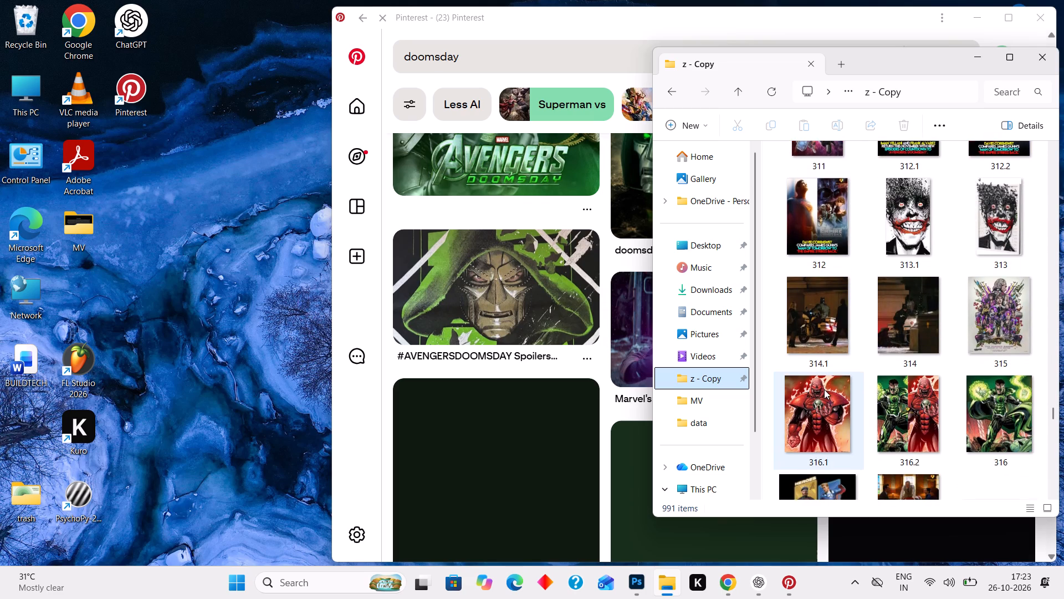
{"action": "scroll", "coordinate": [824, 389], "scroll_direction": "down", "scroll_amount": 5}
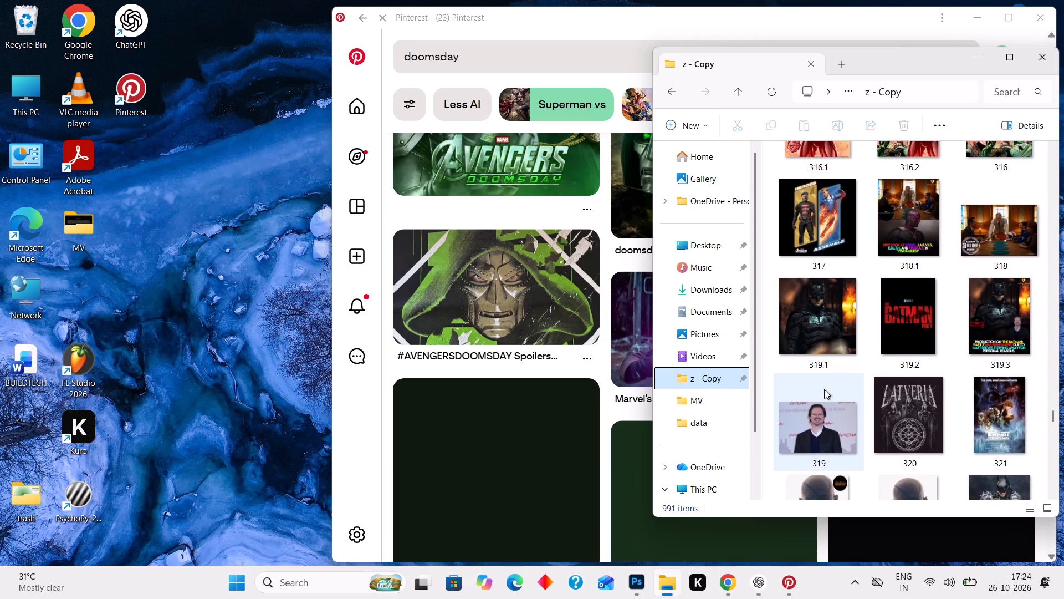
{"action": "scroll", "coordinate": [824, 389], "scroll_direction": "down", "scroll_amount": 6}
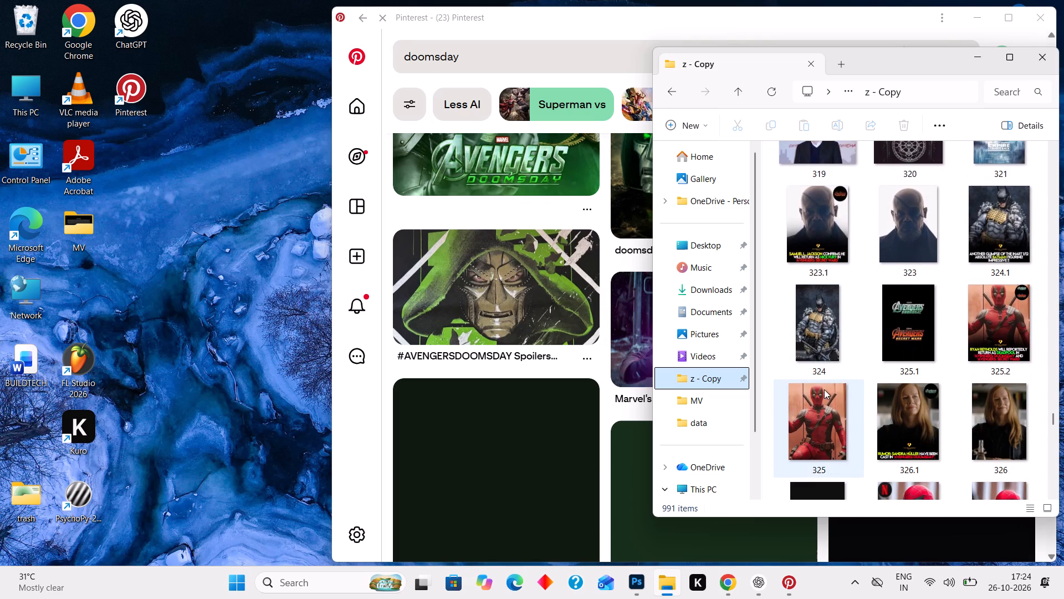
{"action": "scroll", "coordinate": [824, 389], "scroll_direction": "down", "scroll_amount": 6}
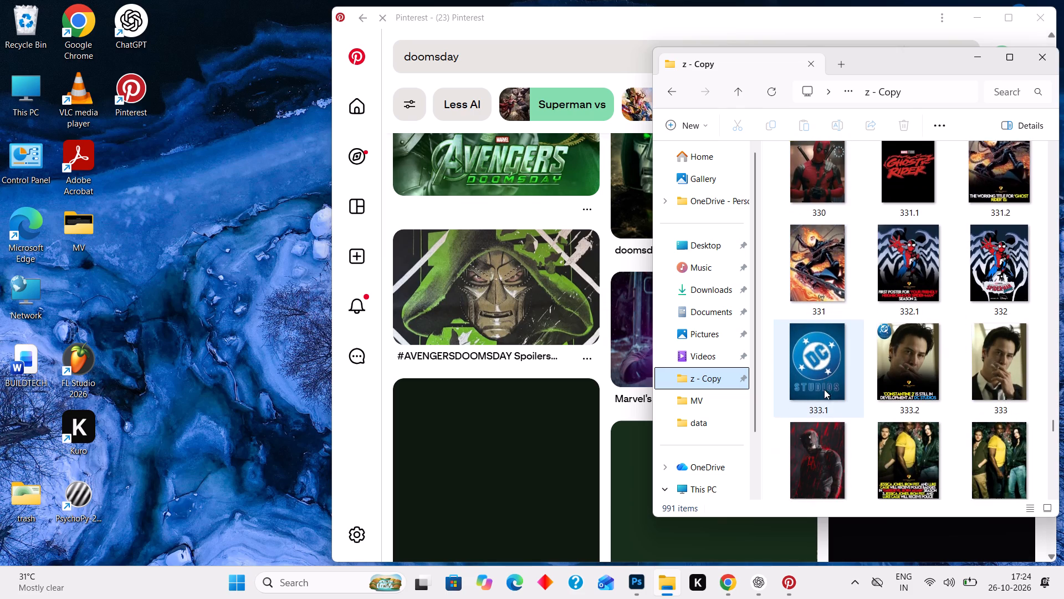
{"action": "scroll", "coordinate": [824, 389], "scroll_direction": "down", "scroll_amount": 5}
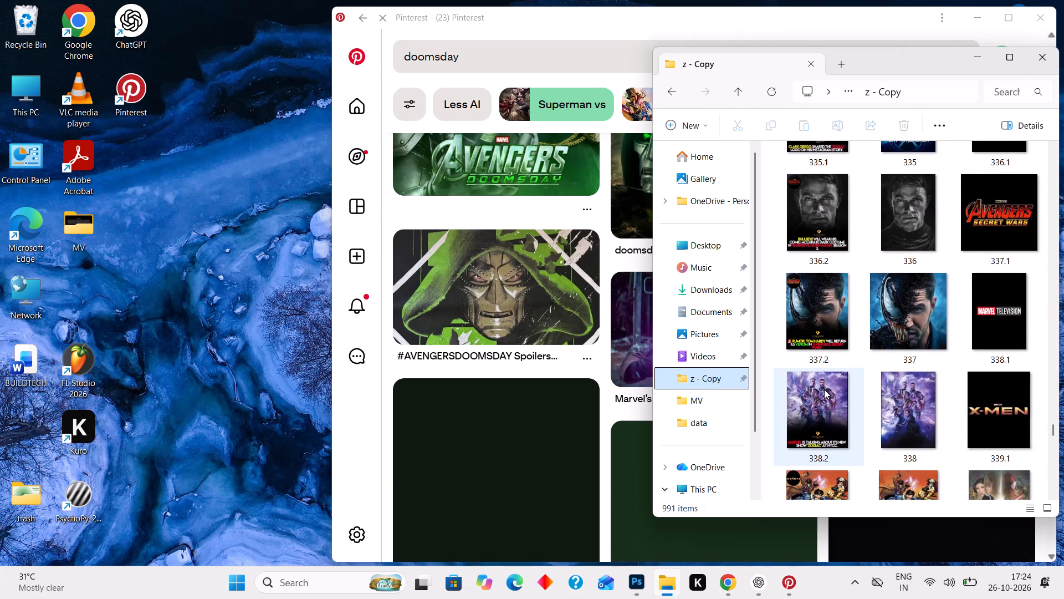
{"action": "scroll", "coordinate": [824, 389], "scroll_direction": "down", "scroll_amount": 5}
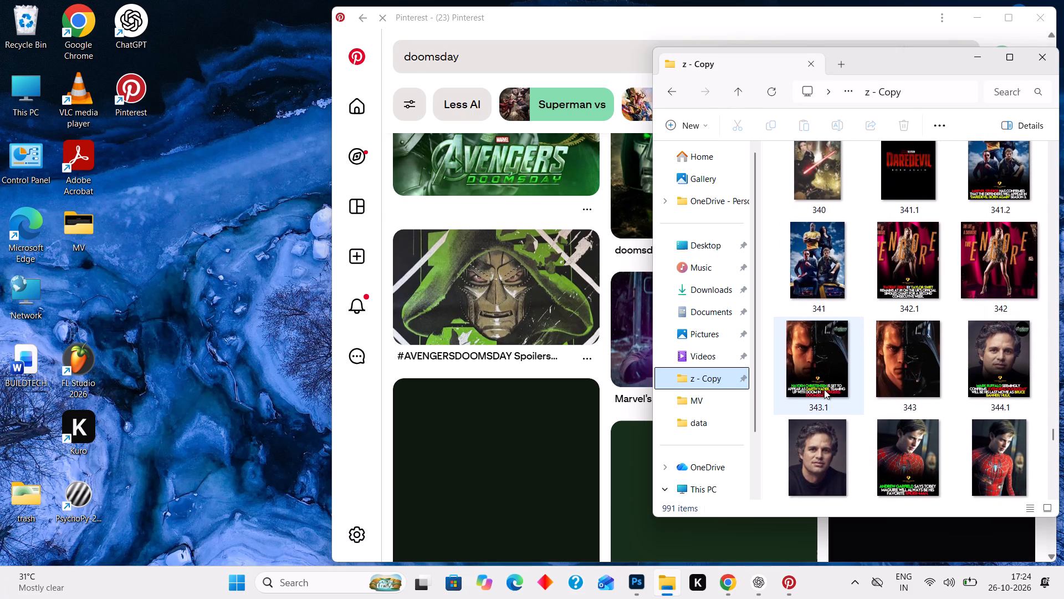
{"action": "scroll", "coordinate": [824, 389], "scroll_direction": "down", "scroll_amount": 5}
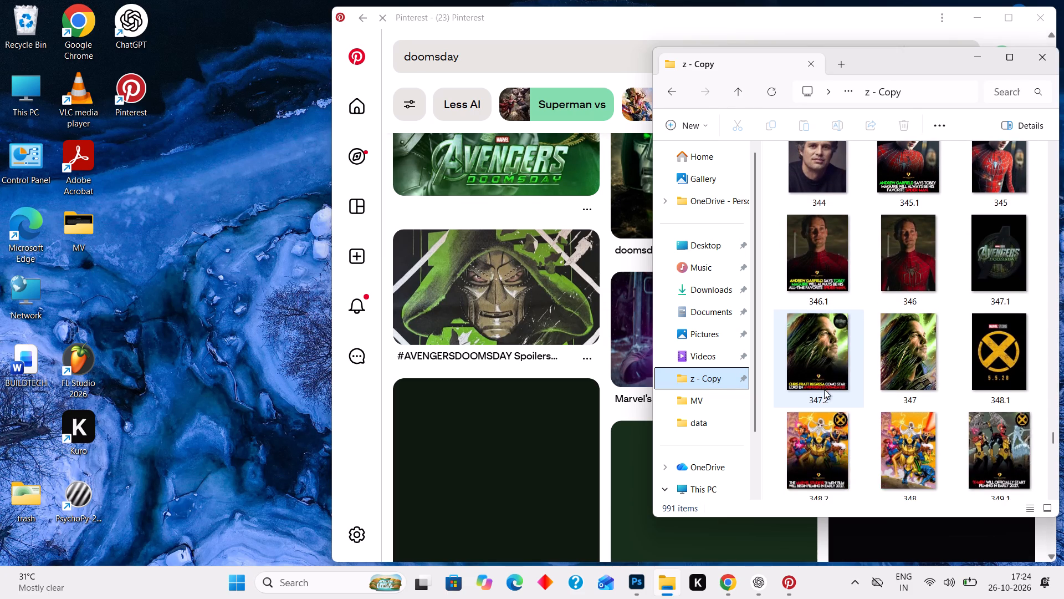
{"action": "scroll", "coordinate": [824, 389], "scroll_direction": "down", "scroll_amount": 4}
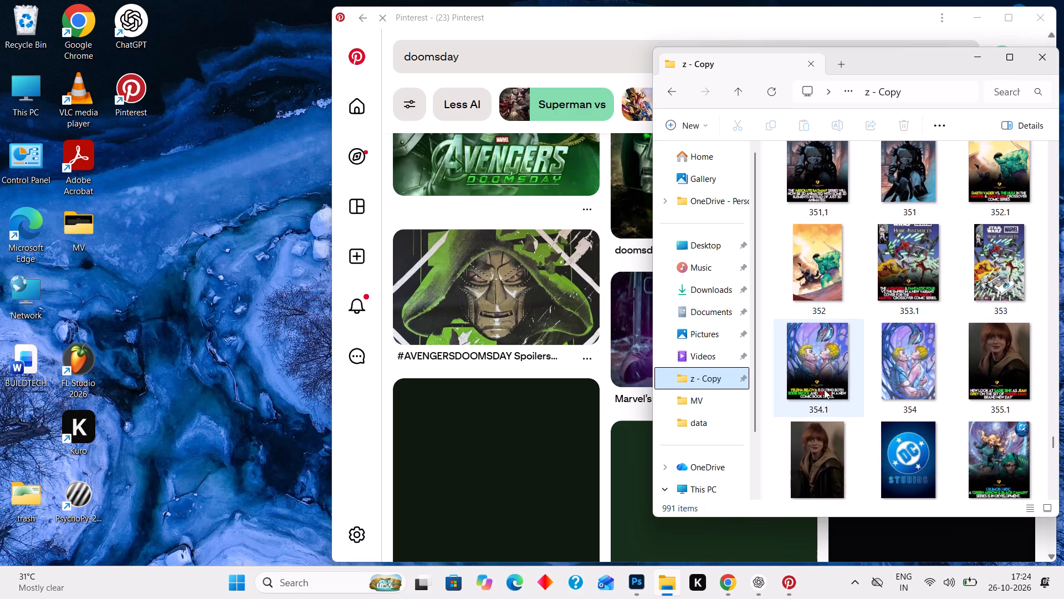
{"action": "scroll", "coordinate": [824, 389], "scroll_direction": "down", "scroll_amount": 2}
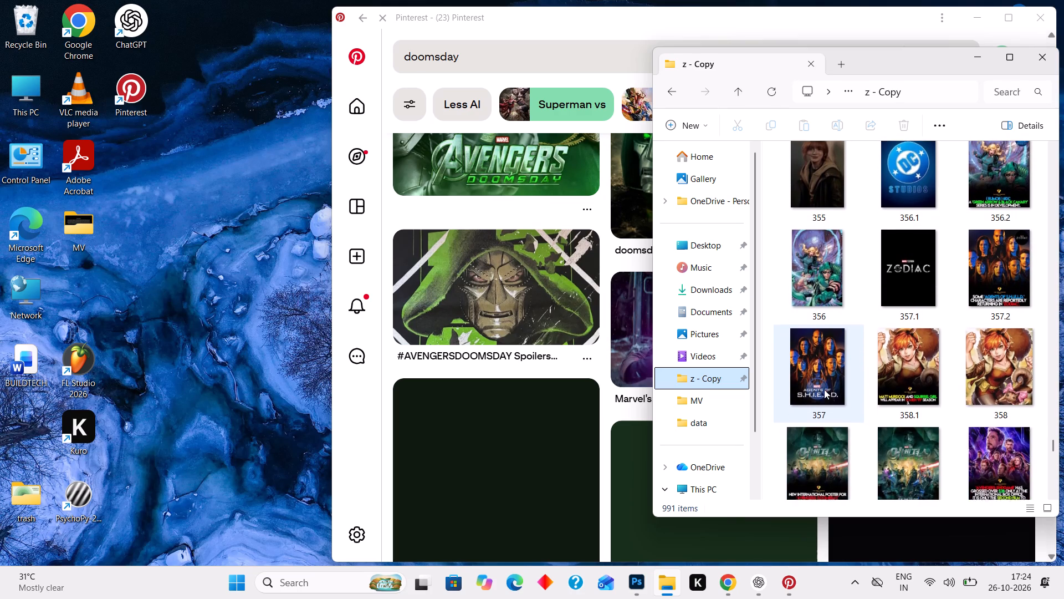
{"action": "scroll", "coordinate": [824, 389], "scroll_direction": "down", "scroll_amount": 2}
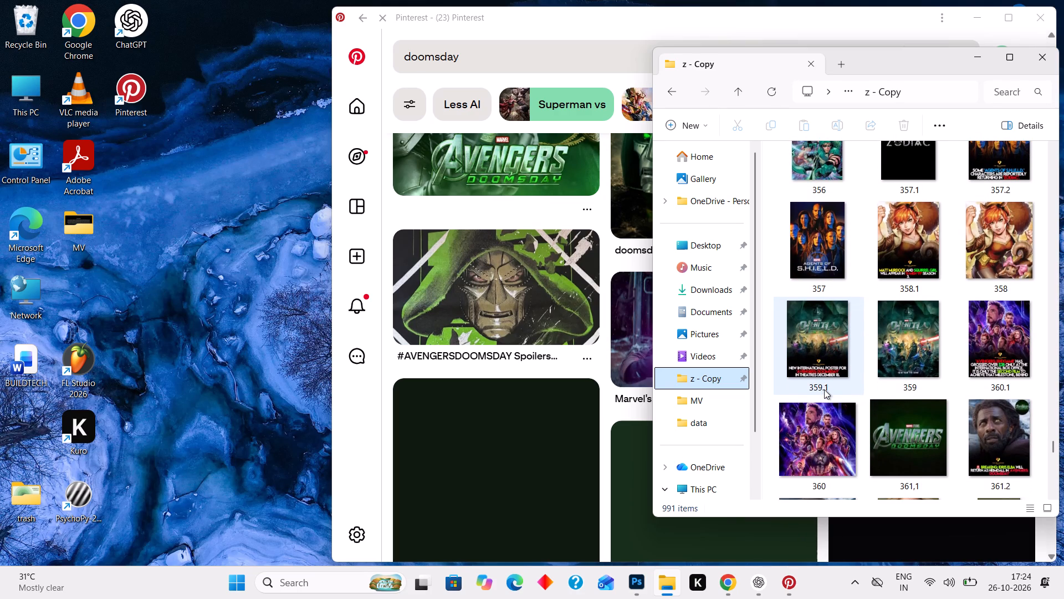
{"action": "scroll", "coordinate": [824, 389], "scroll_direction": "down", "scroll_amount": 3}
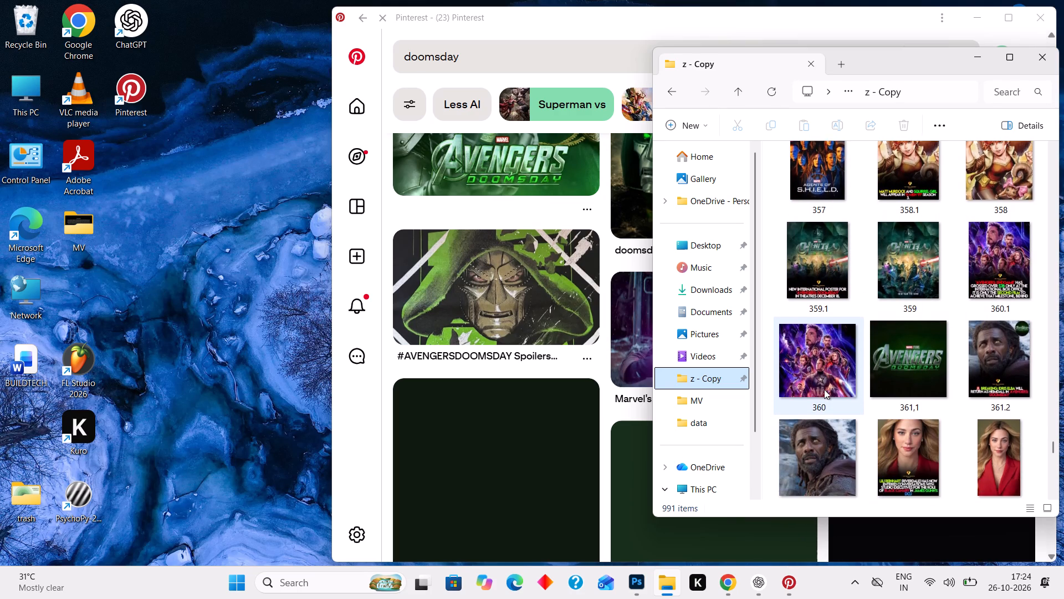
{"action": "scroll", "coordinate": [824, 389], "scroll_direction": "down", "scroll_amount": 5}
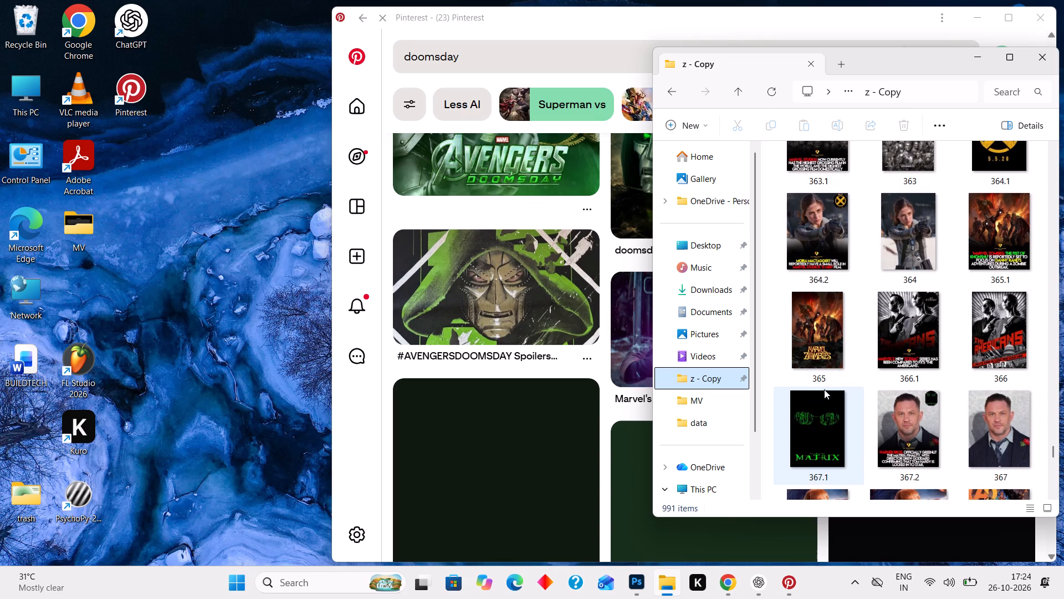
{"action": "scroll", "coordinate": [824, 389], "scroll_direction": "down", "scroll_amount": 5}
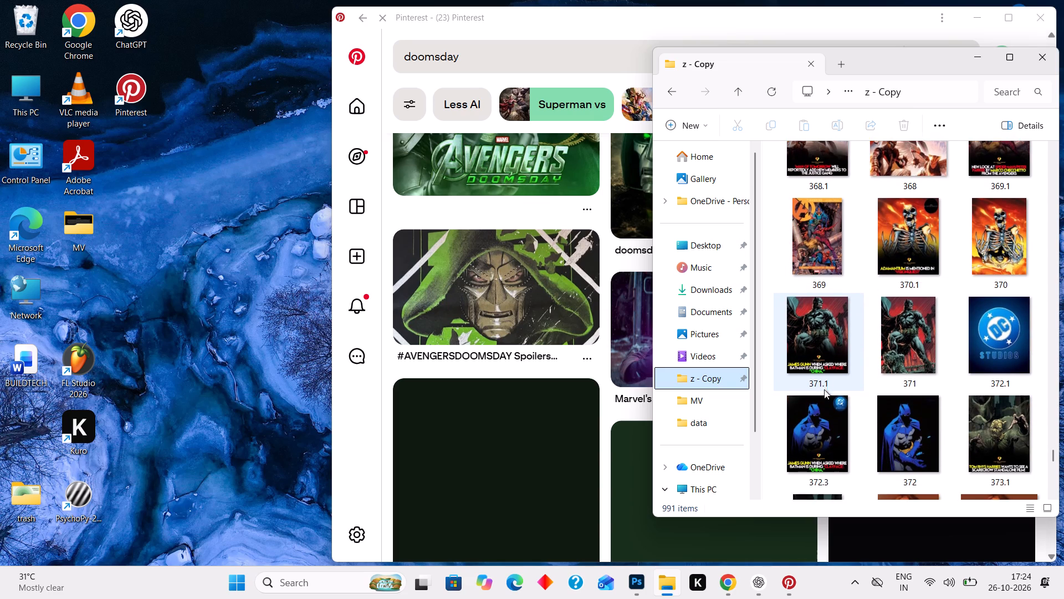
{"action": "scroll", "coordinate": [824, 389], "scroll_direction": "down", "scroll_amount": 5}
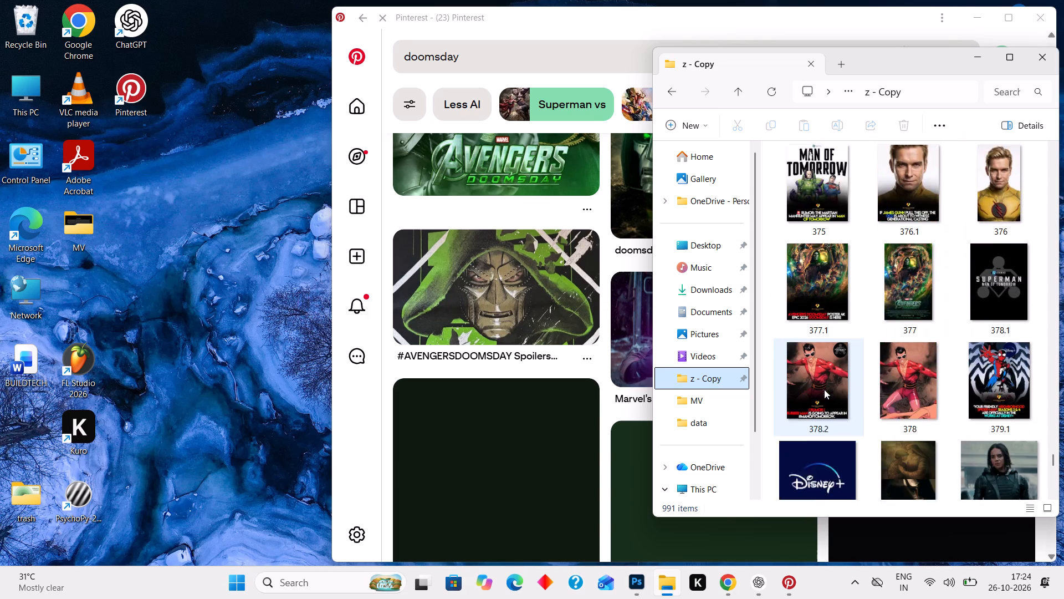
{"action": "scroll", "coordinate": [824, 389], "scroll_direction": "down", "scroll_amount": 2}
{"action": "scroll", "coordinate": [824, 389], "scroll_direction": "right", "scroll_amount": 1}
Look back through the earlier numbered images in the “z - Copy” folder for Doctor Doom or Doomsday artwork.
{"action": "scroll", "coordinate": [824, 389], "scroll_direction": "up", "scroll_amount": 5}
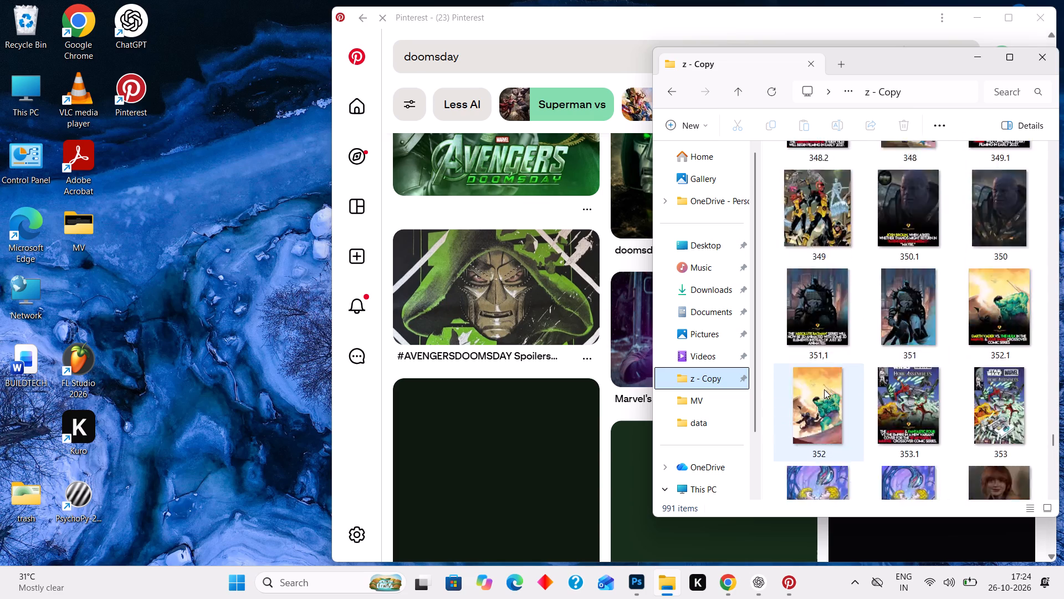
{"action": "scroll", "coordinate": [824, 389], "scroll_direction": "up", "scroll_amount": 3}
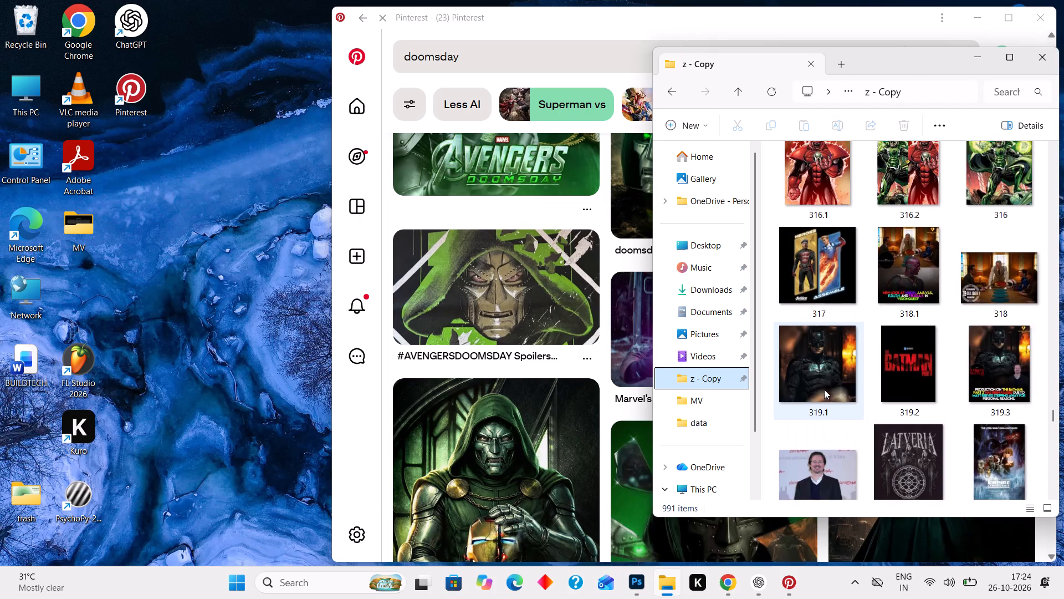
{"action": "scroll", "coordinate": [824, 389], "scroll_direction": "up", "scroll_amount": 2}
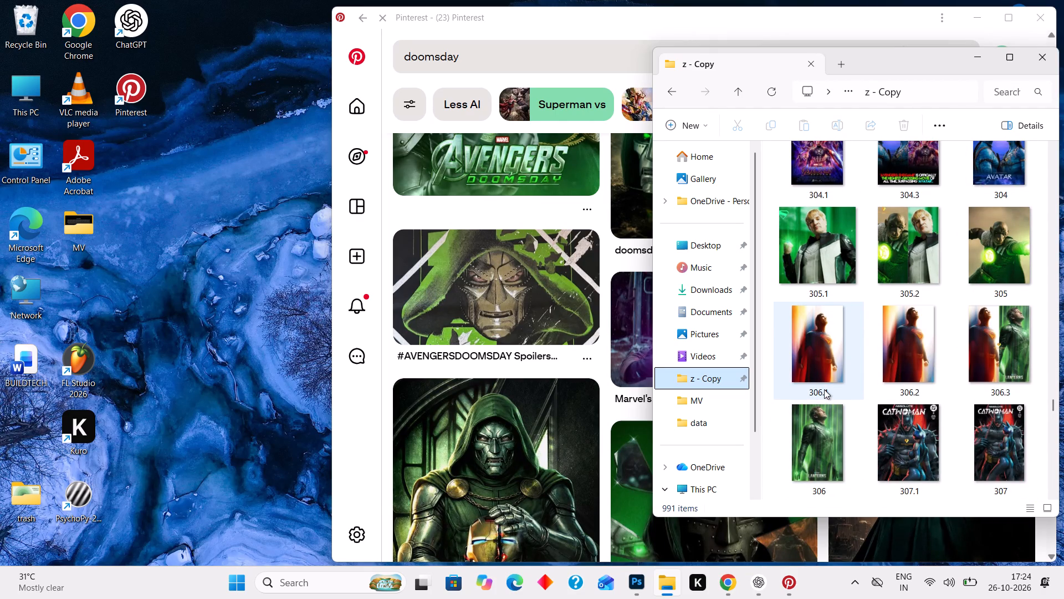
{"action": "scroll", "coordinate": [824, 389], "scroll_direction": "up", "scroll_amount": 6}
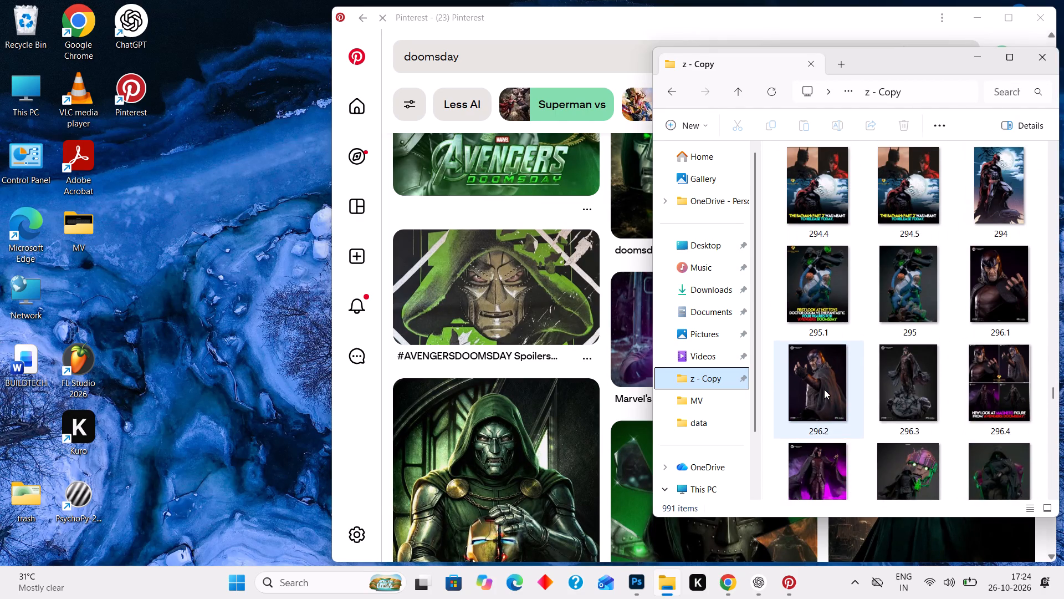
{"action": "scroll", "coordinate": [824, 389], "scroll_direction": "up", "scroll_amount": 4}
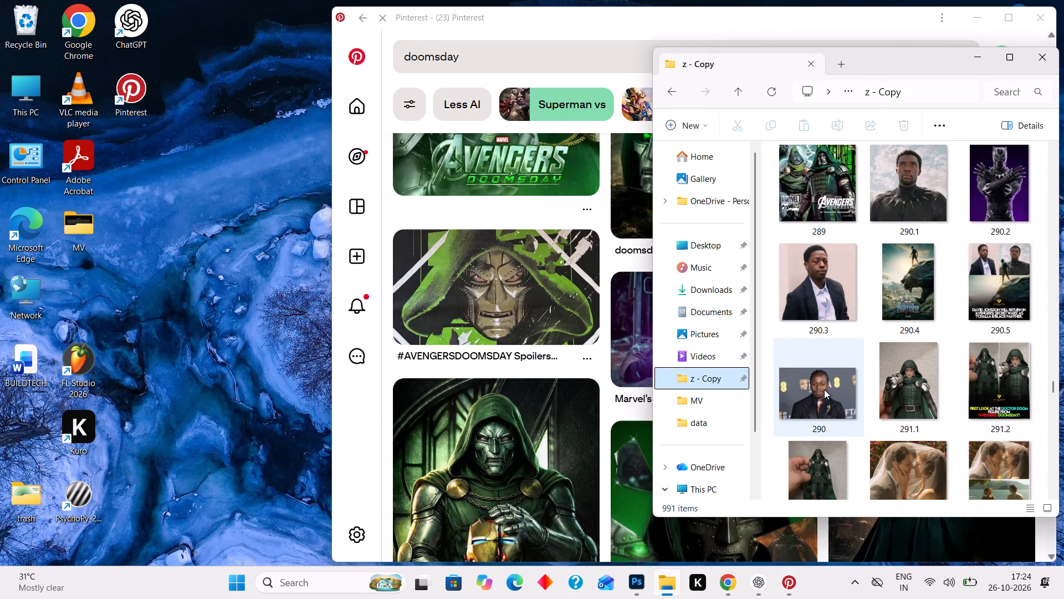
{"action": "scroll", "coordinate": [824, 389], "scroll_direction": "up", "scroll_amount": 1}
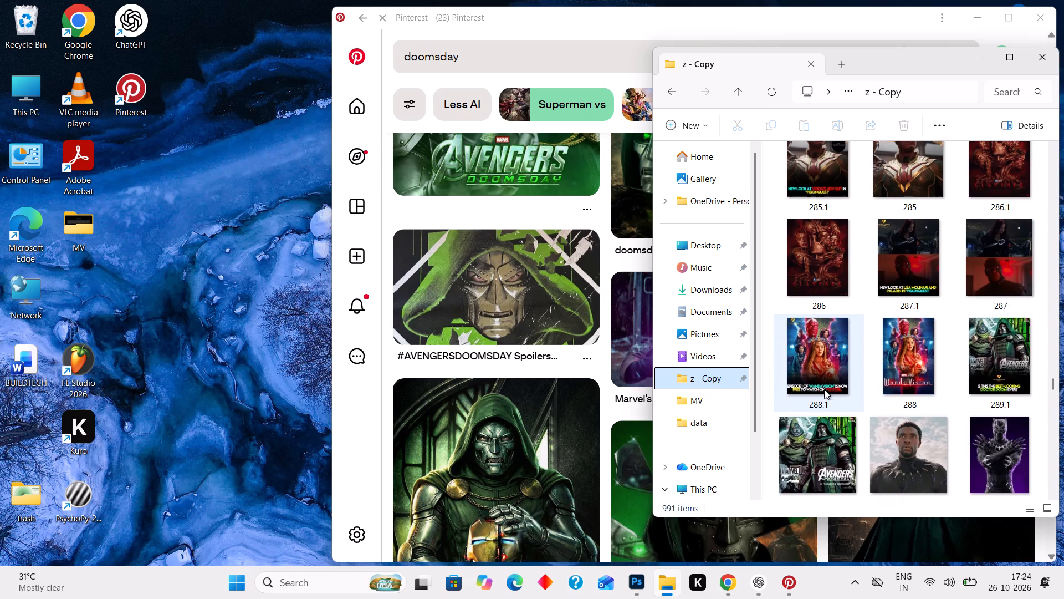
{"action": "scroll", "coordinate": [824, 389], "scroll_direction": "up", "scroll_amount": 4}
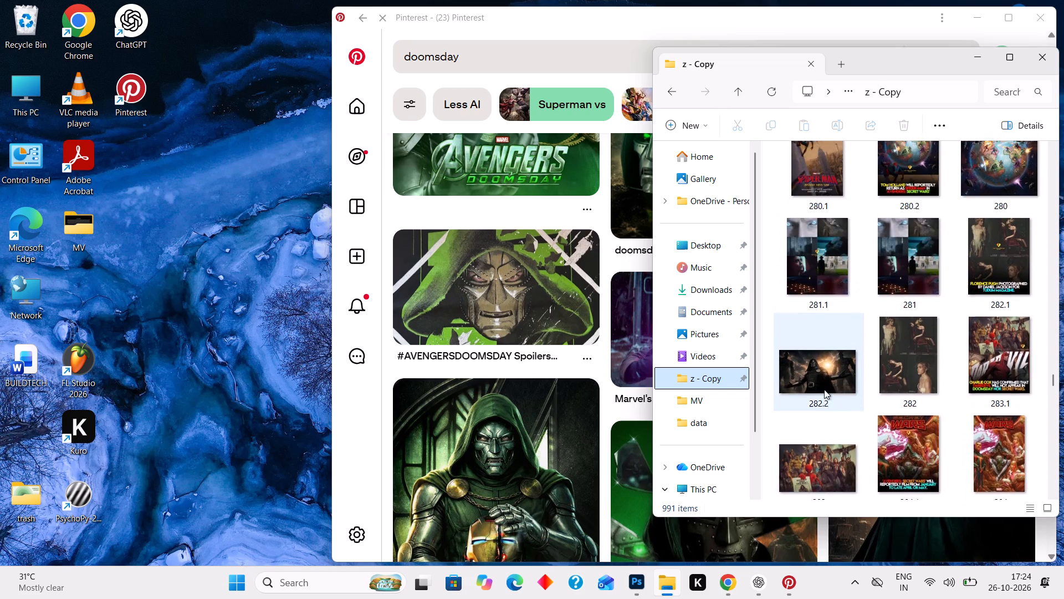
{"action": "scroll", "coordinate": [824, 389], "scroll_direction": "up", "scroll_amount": 3}
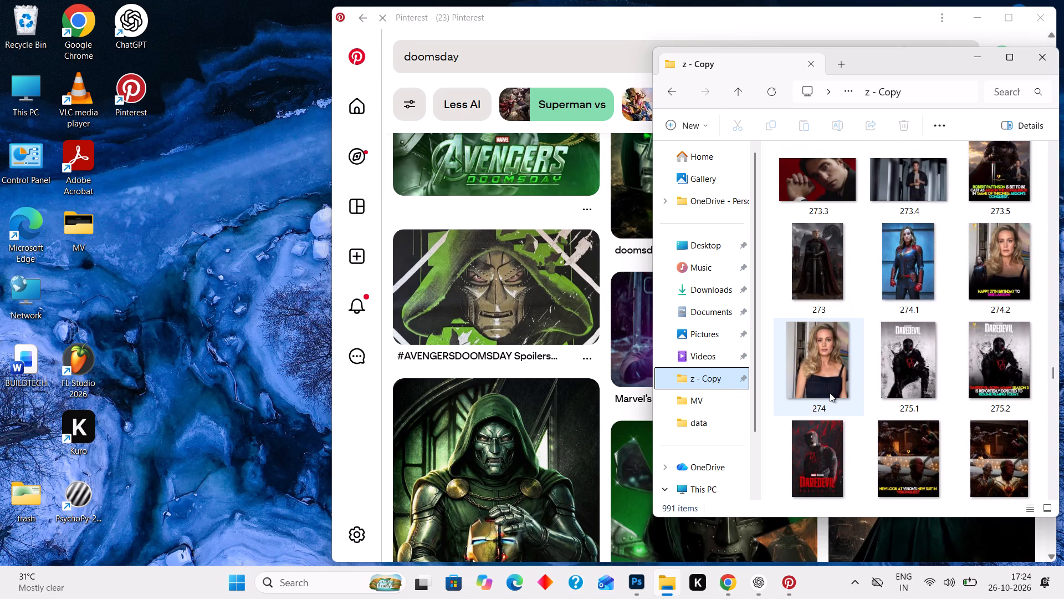
{"action": "scroll", "coordinate": [830, 402], "scroll_direction": "up", "scroll_amount": 6}
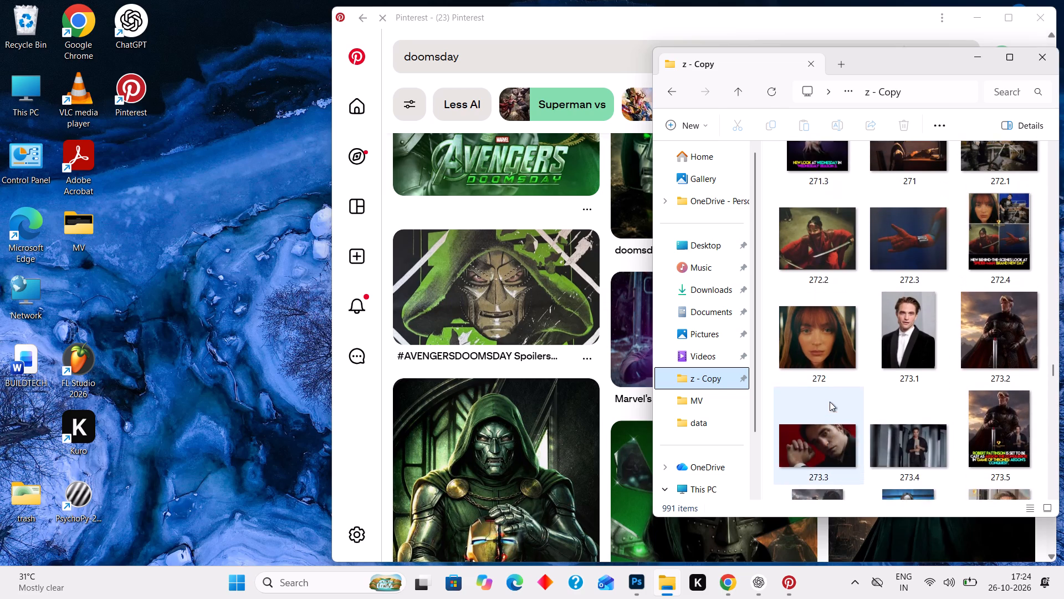
{"action": "scroll", "coordinate": [830, 402], "scroll_direction": "up", "scroll_amount": 3}
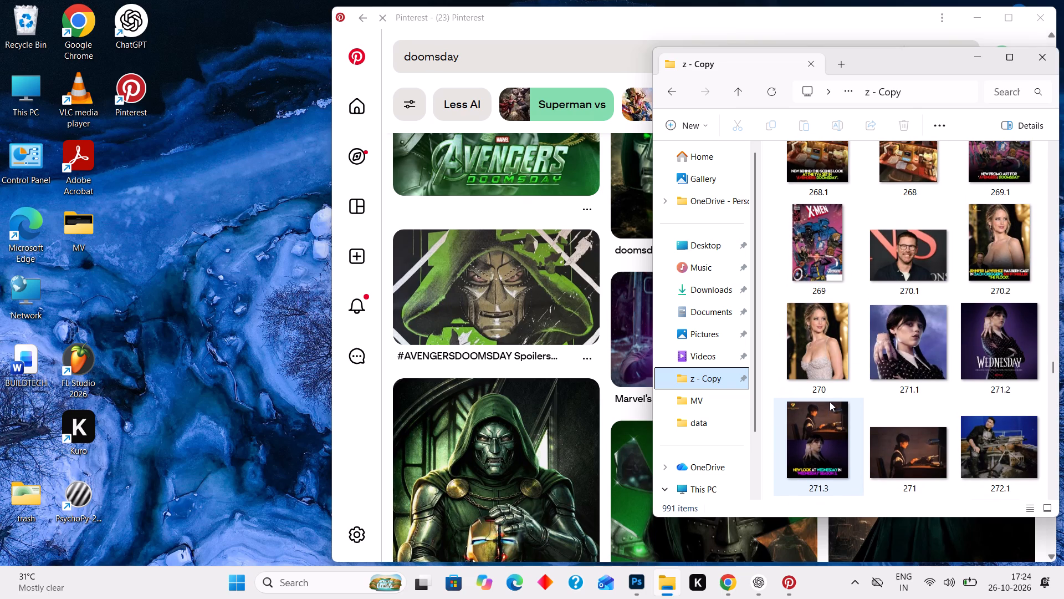
{"action": "scroll", "coordinate": [830, 402], "scroll_direction": "up", "scroll_amount": 3}
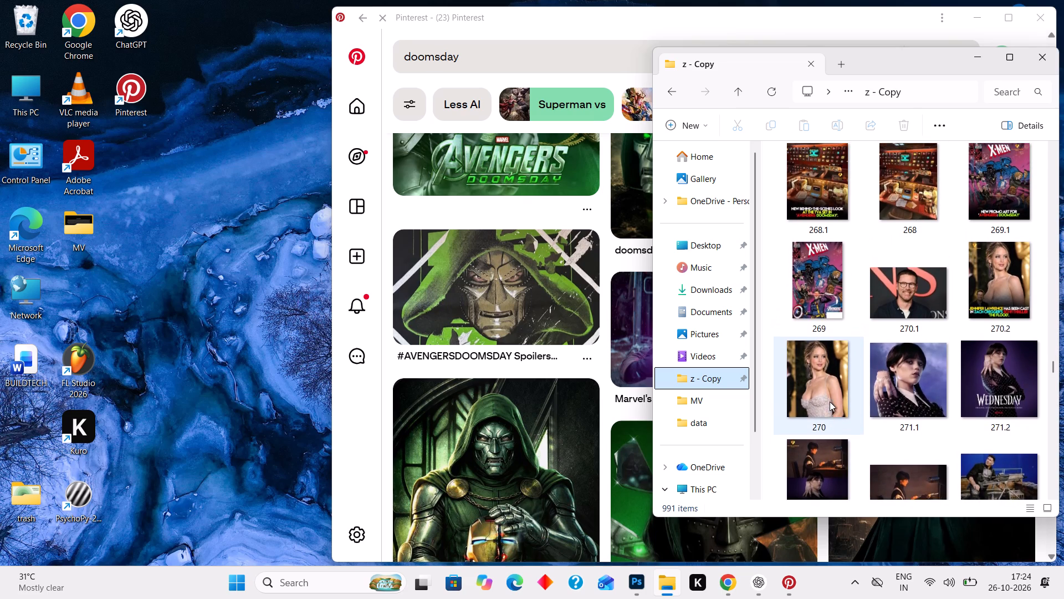
{"action": "scroll", "coordinate": [830, 402], "scroll_direction": "up", "scroll_amount": 4}
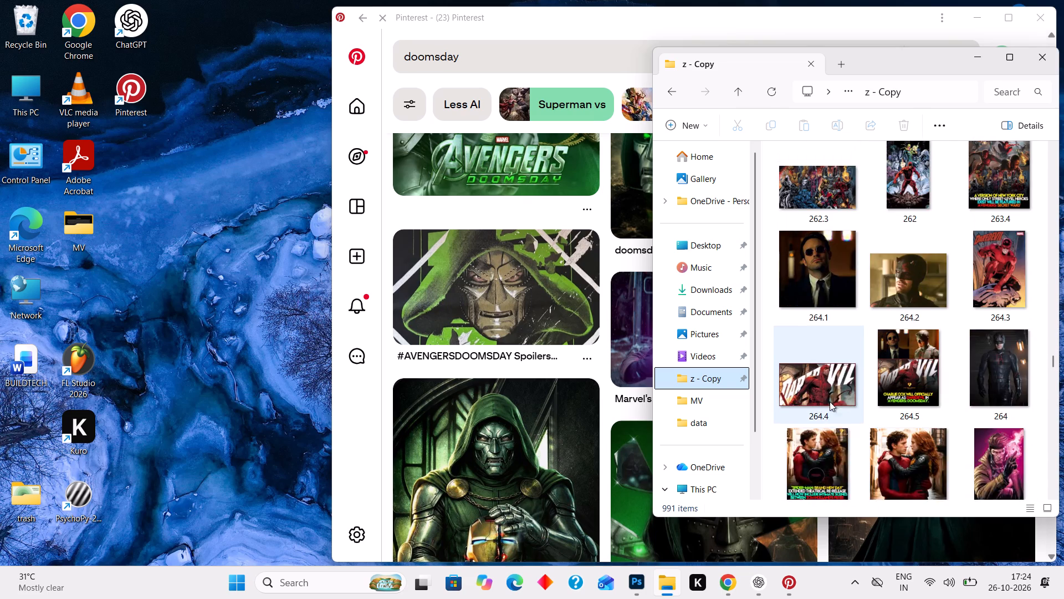
{"action": "scroll", "coordinate": [830, 402], "scroll_direction": "up", "scroll_amount": 1}
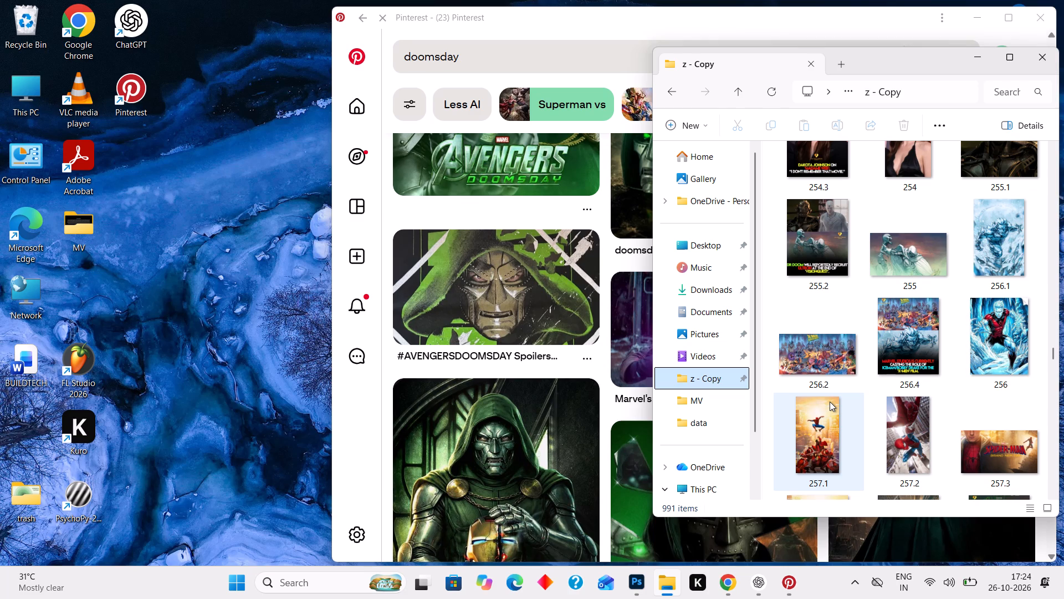
Place image 255 from the “z - Copy” folder into Roohi 05.psd in Photoshop as a new layer across the poster's middle.
{"action": "left_click", "coordinate": [634, 582]}
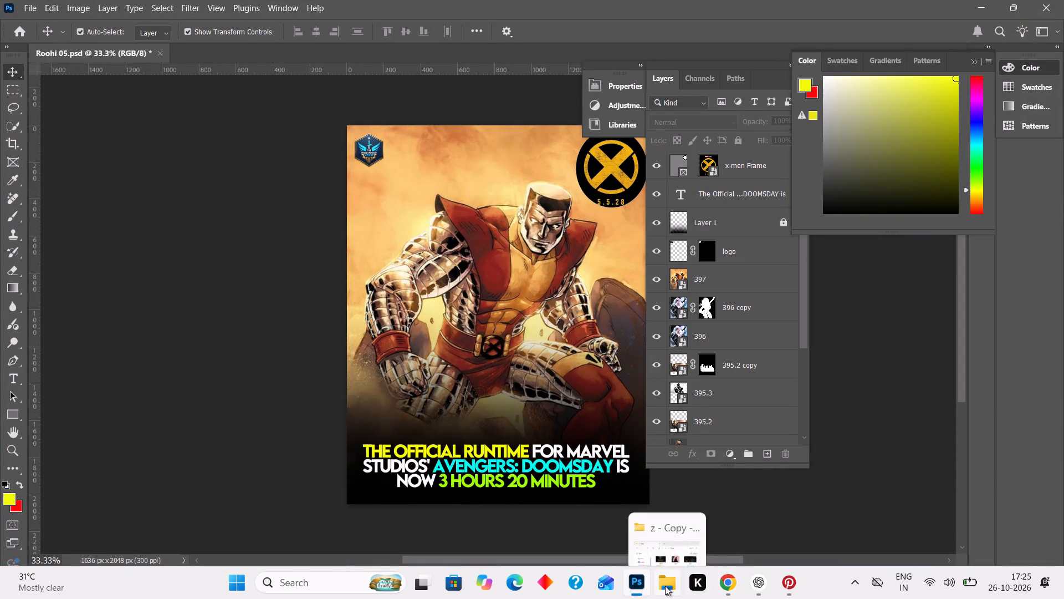
{"action": "left_click", "coordinate": [665, 586]}
{"action": "left_click_drag", "start_coordinate": [914, 252], "coordinate": [888, 256]}
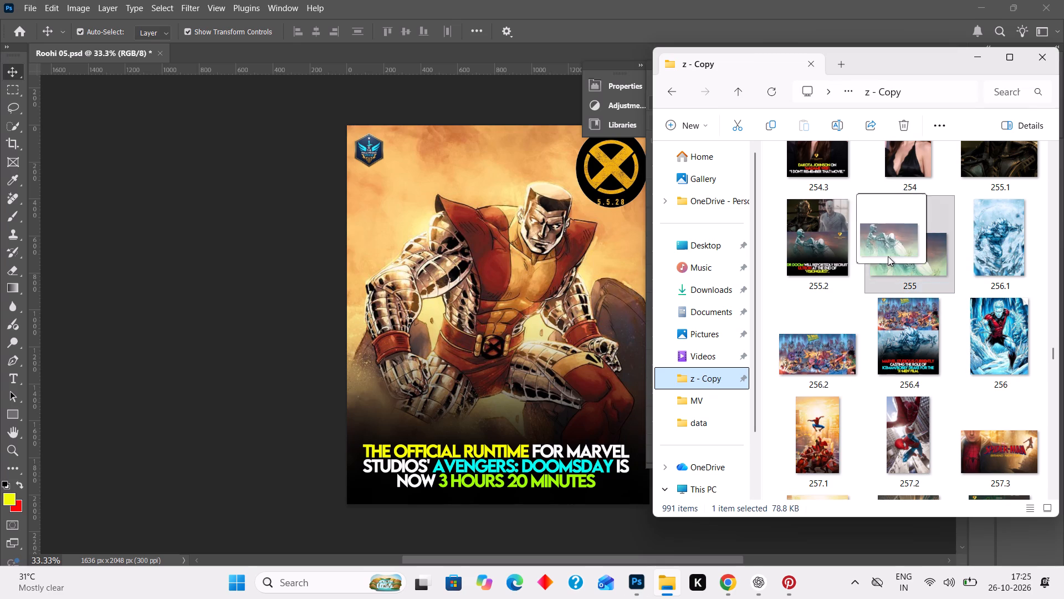
{"action": "left_click_drag", "start_coordinate": [888, 256], "coordinate": [507, 362]}
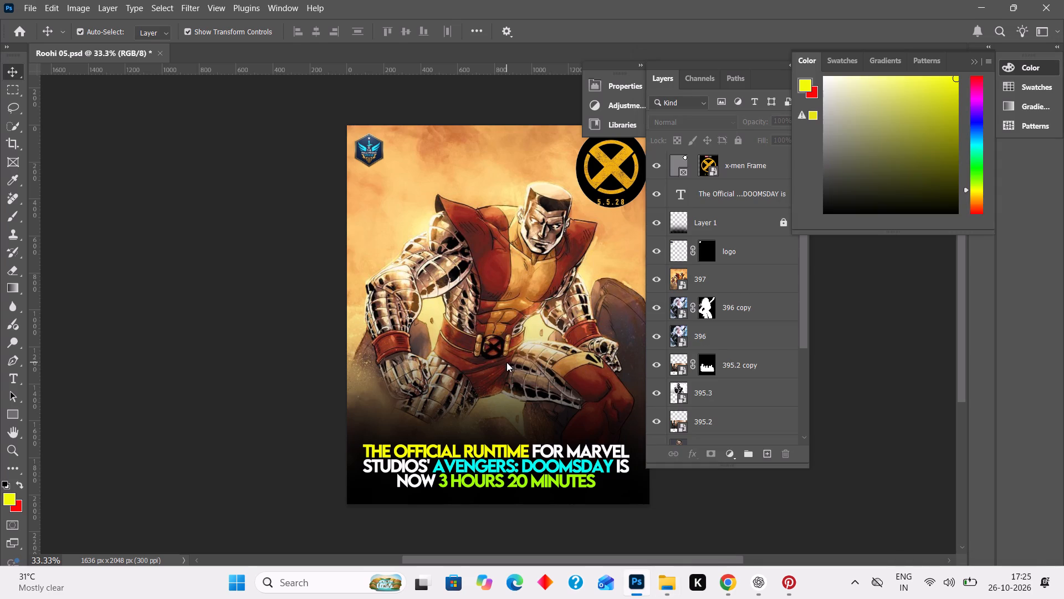
{"action": "left_click", "coordinate": [826, 336]}
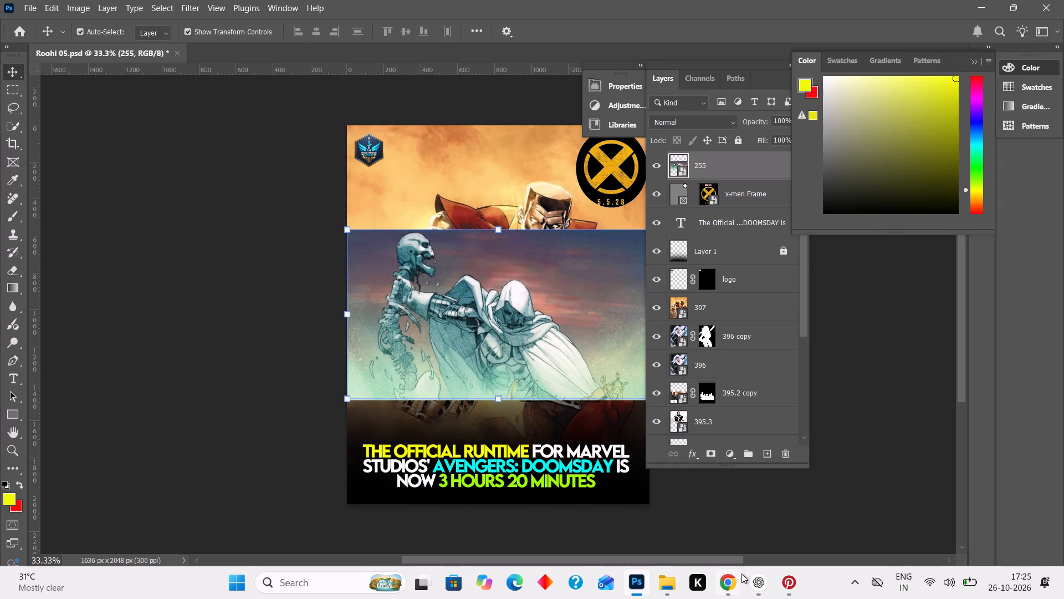
Switch to Pinterest and look through the “doomsday” results for further artwork for the Avengers: Doomsday post.
{"action": "left_click", "coordinate": [789, 588]}
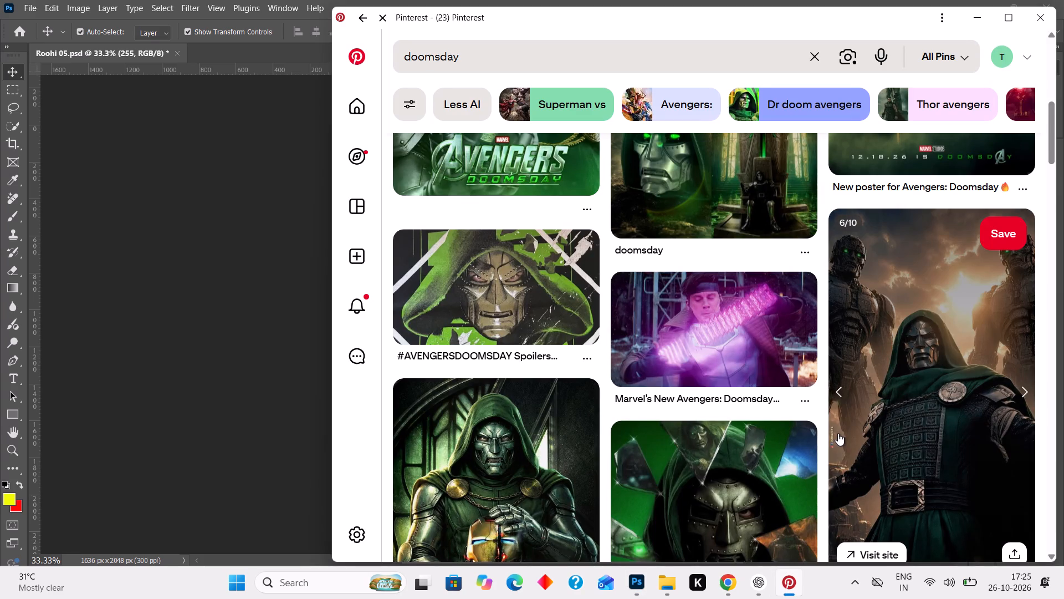
{"action": "scroll", "coordinate": [838, 433], "scroll_direction": "down", "scroll_amount": 6}
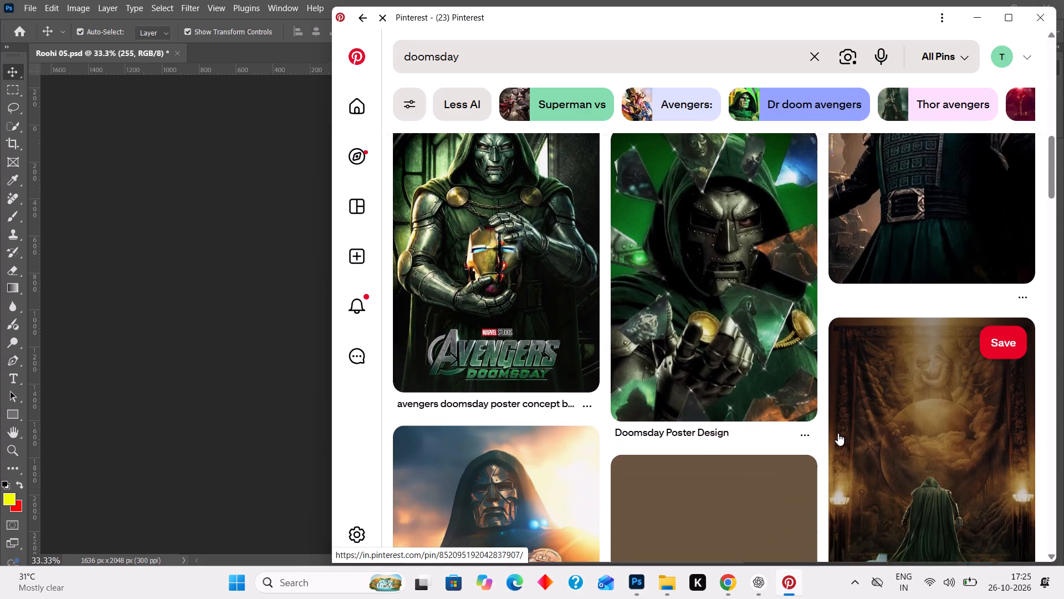
{"action": "scroll", "coordinate": [838, 433], "scroll_direction": "down", "scroll_amount": 3}
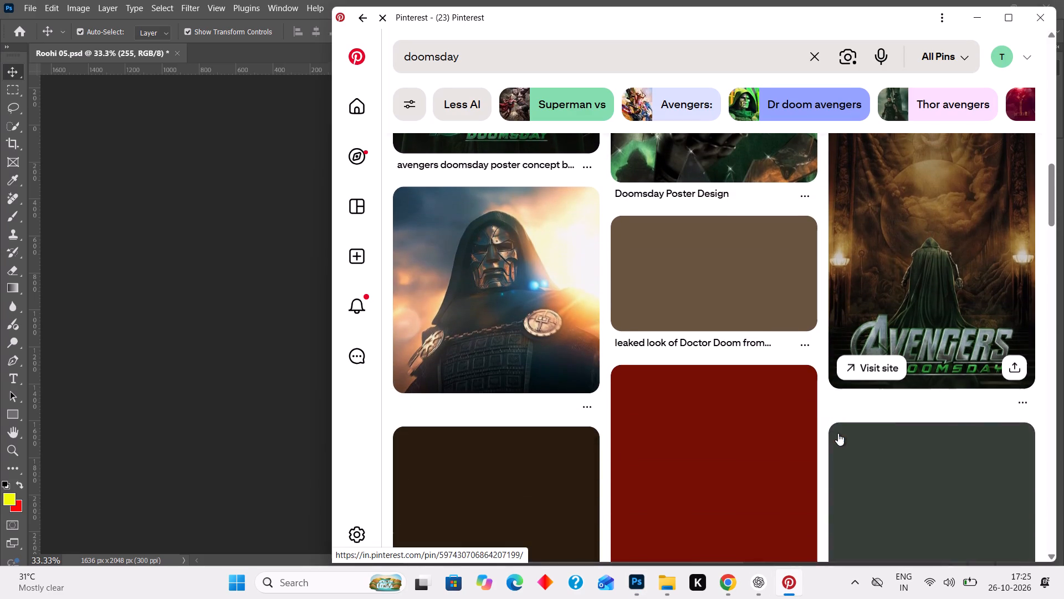
{"action": "scroll", "coordinate": [838, 433], "scroll_direction": "down", "scroll_amount": 3}
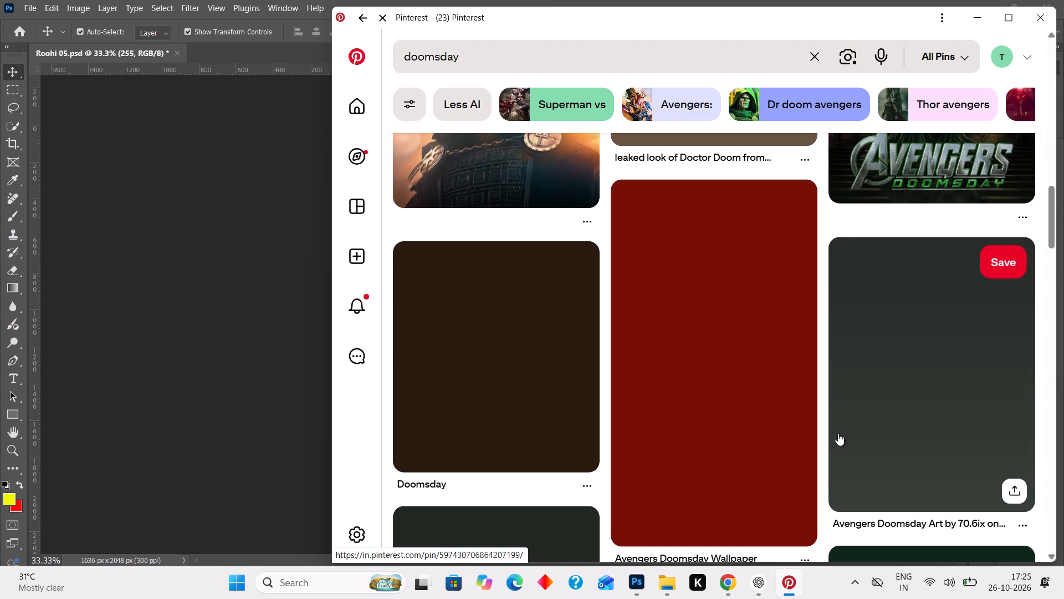
{"action": "scroll", "coordinate": [838, 433], "scroll_direction": "down", "scroll_amount": 1}
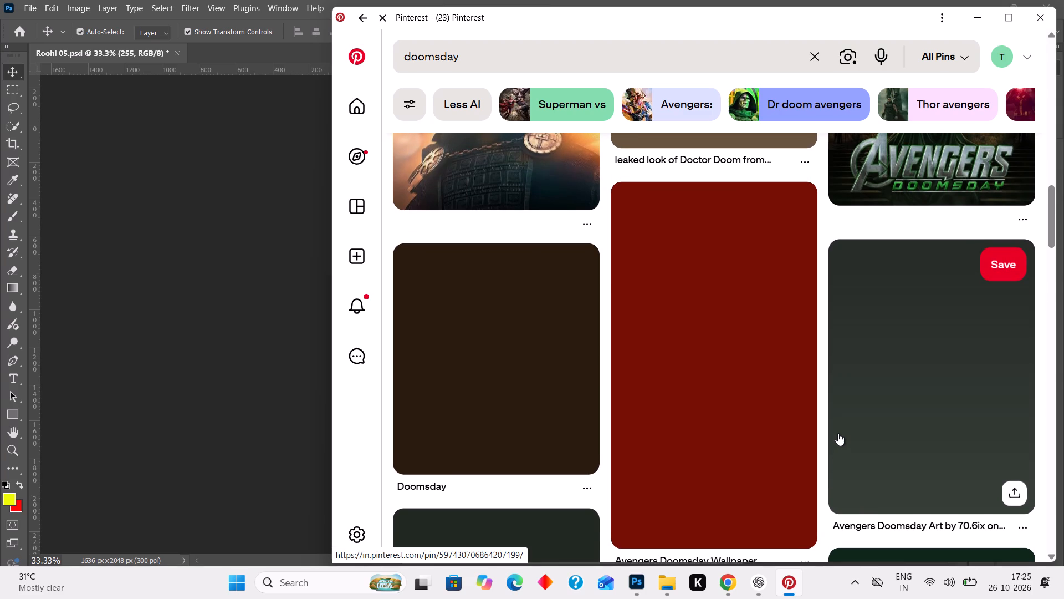
{"action": "scroll", "coordinate": [838, 433], "scroll_direction": "up", "scroll_amount": 2}
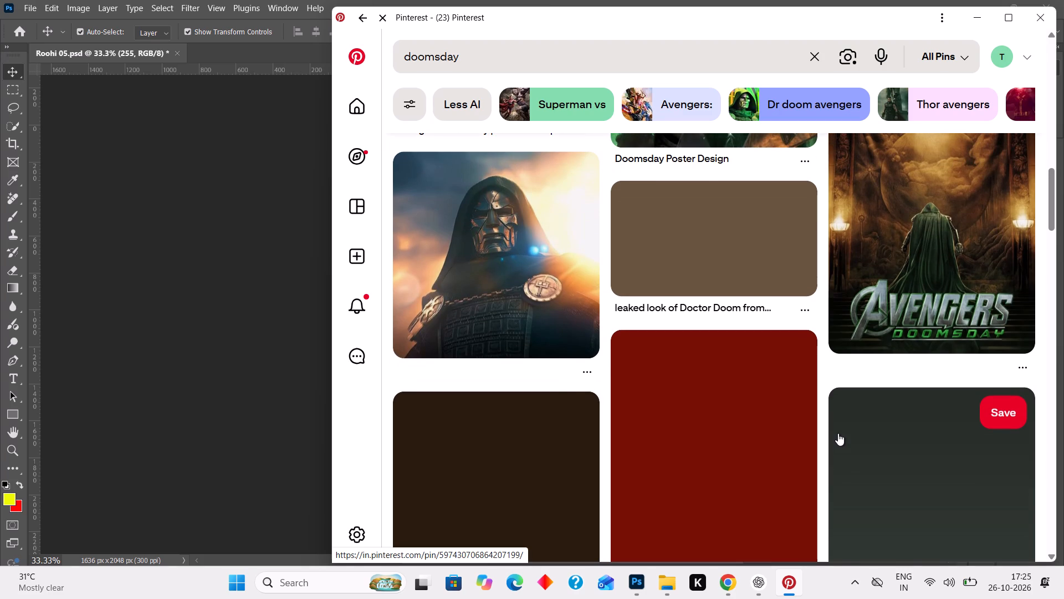
{"action": "scroll", "coordinate": [838, 433], "scroll_direction": "up", "scroll_amount": 4}
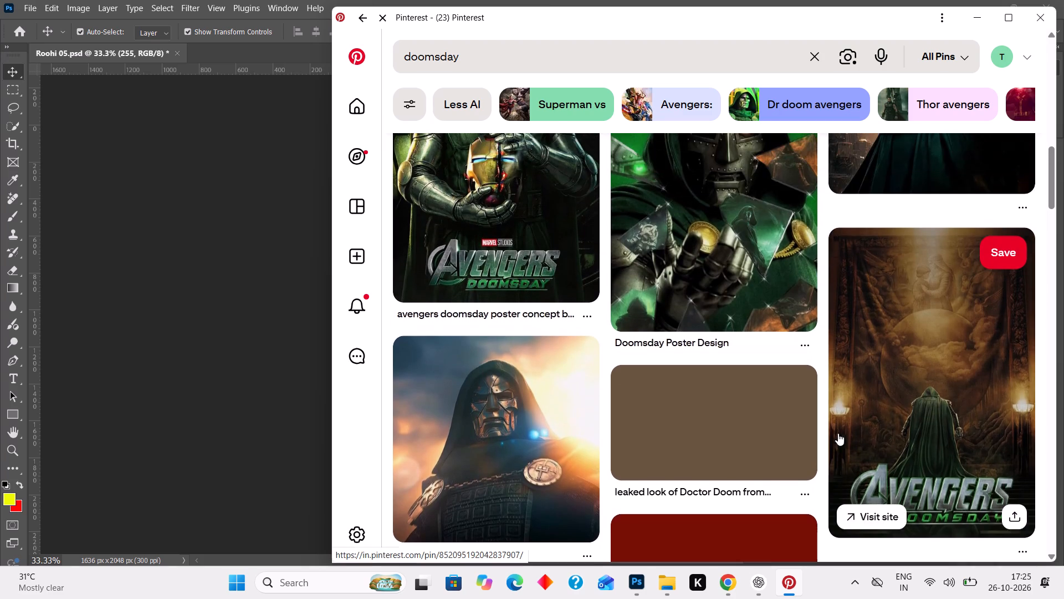
{"action": "scroll", "coordinate": [838, 433], "scroll_direction": "up", "scroll_amount": 5}
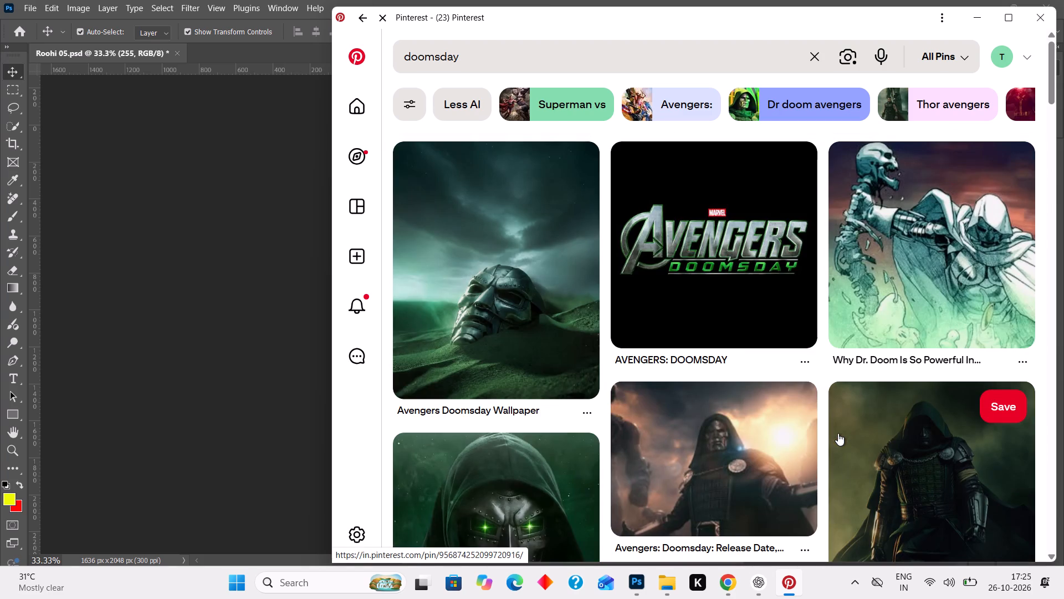
{"action": "scroll", "coordinate": [838, 433], "scroll_direction": "down", "scroll_amount": 5}
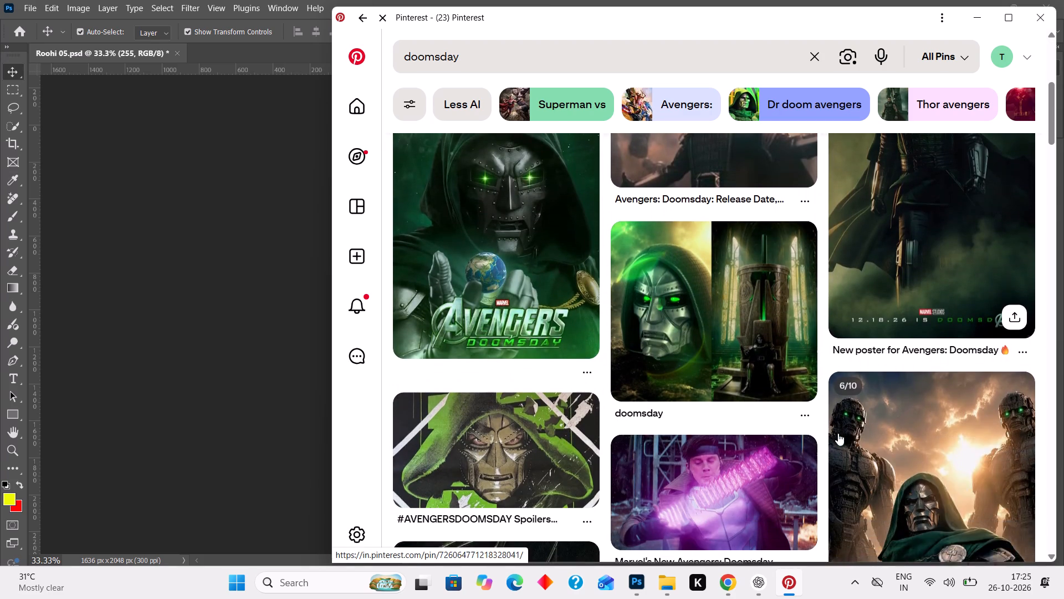
{"action": "scroll", "coordinate": [838, 433], "scroll_direction": "down", "scroll_amount": 6}
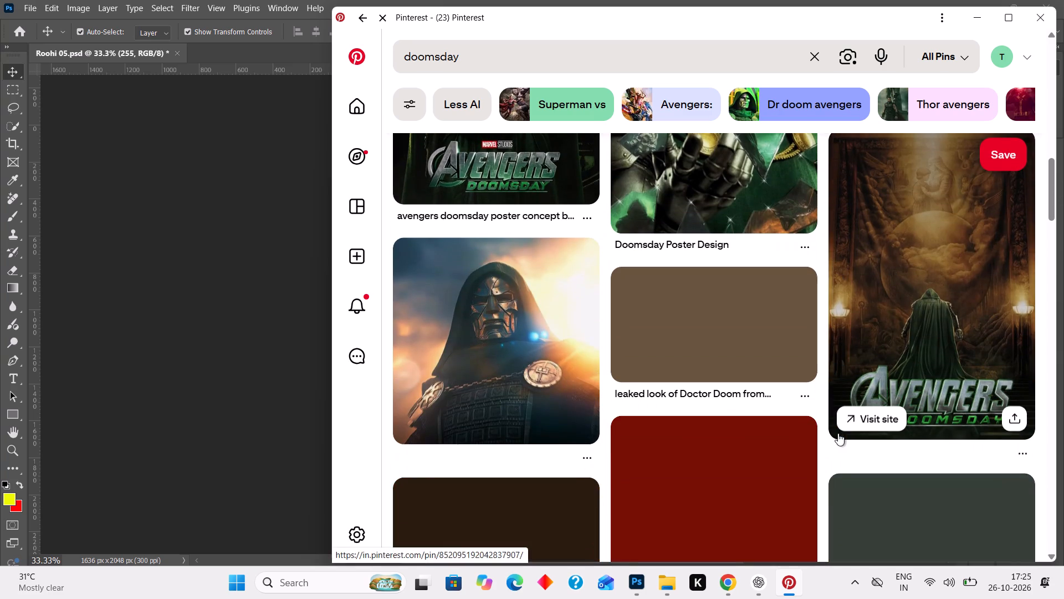
{"action": "scroll", "coordinate": [838, 433], "scroll_direction": "down", "scroll_amount": 2}
{"action": "scroll", "coordinate": [838, 433], "scroll_direction": "up", "scroll_amount": 1}
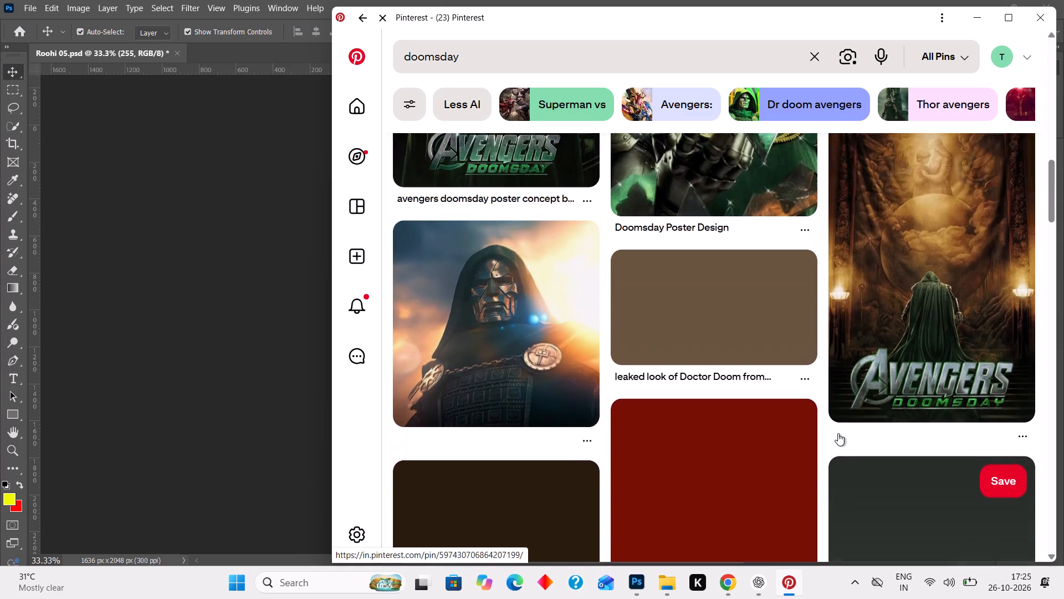
{"action": "scroll", "coordinate": [838, 433], "scroll_direction": "down", "scroll_amount": 10}
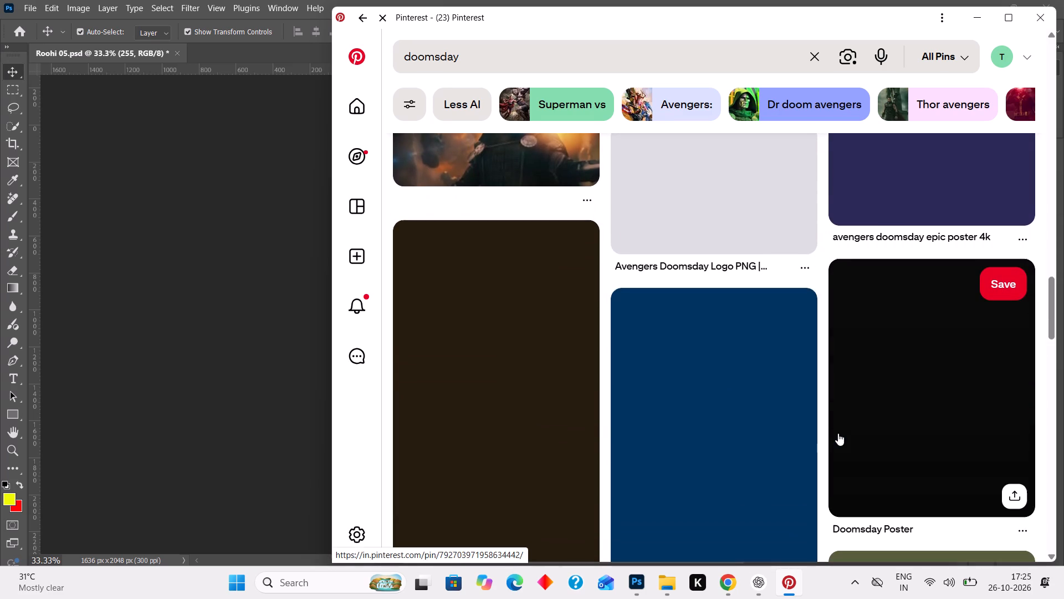
{"action": "scroll", "coordinate": [838, 433], "scroll_direction": "down", "scroll_amount": 3}
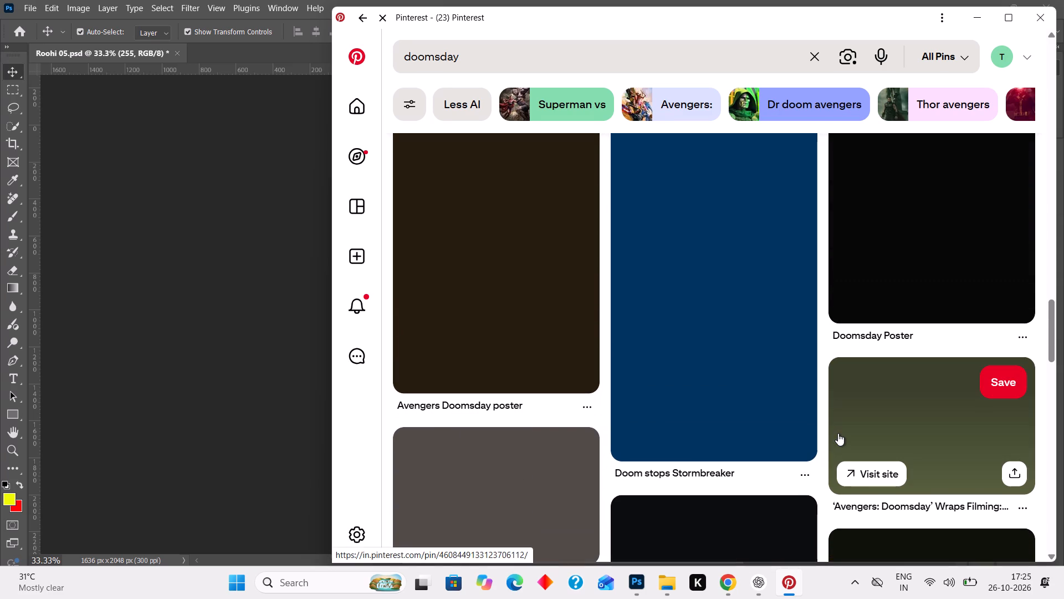
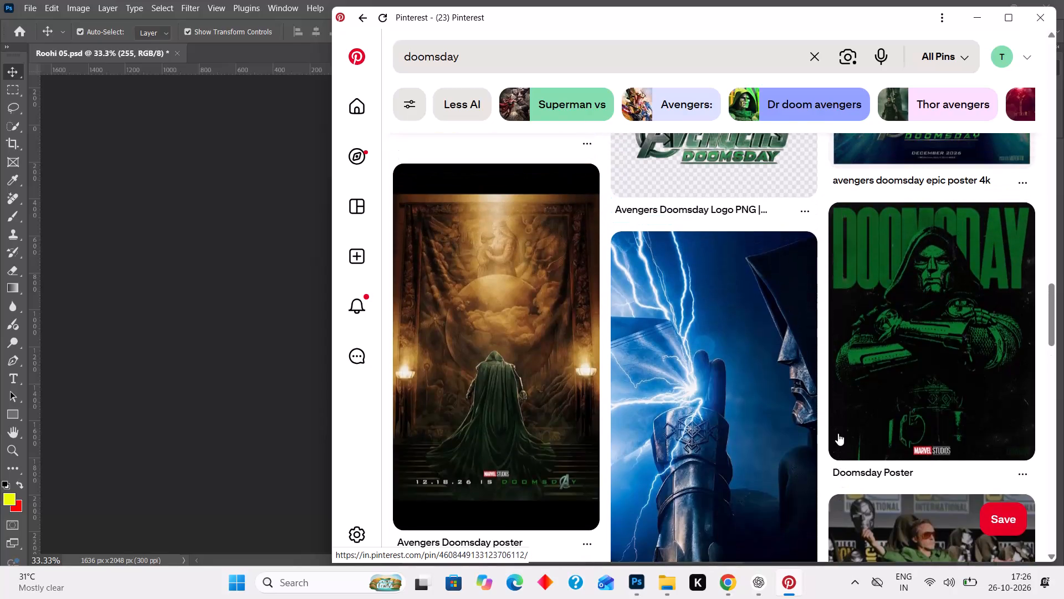
Look further through the “doomsday” pins for Doctor Doom artwork suited to the Avengers: Doomsday post.
{"action": "scroll", "coordinate": [838, 433], "scroll_direction": "up", "scroll_amount": 3}
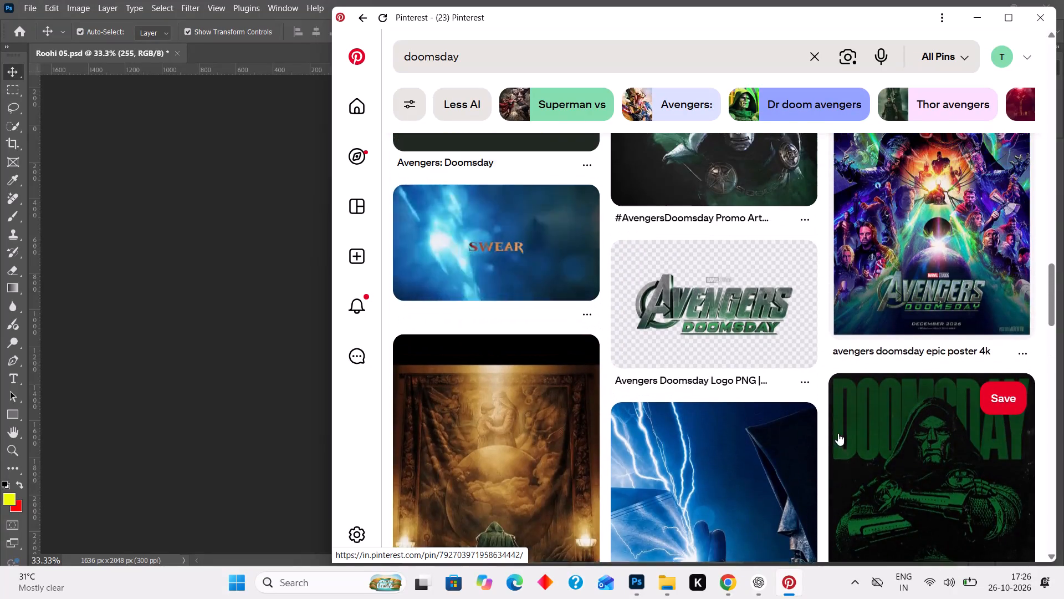
{"action": "scroll", "coordinate": [838, 433], "scroll_direction": "up", "scroll_amount": 1}
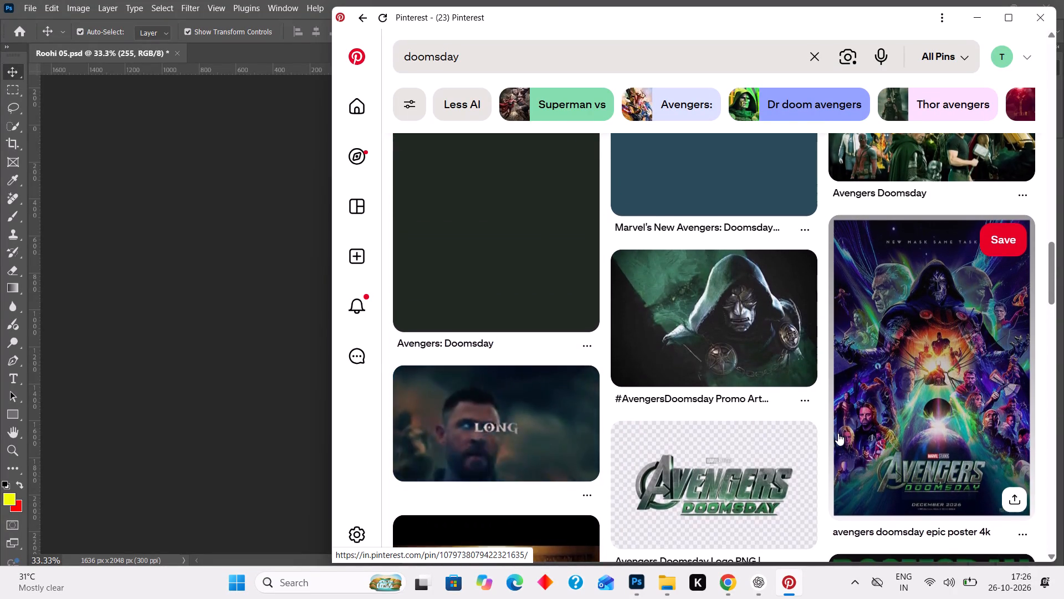
{"action": "scroll", "coordinate": [838, 433], "scroll_direction": "up", "scroll_amount": 1}
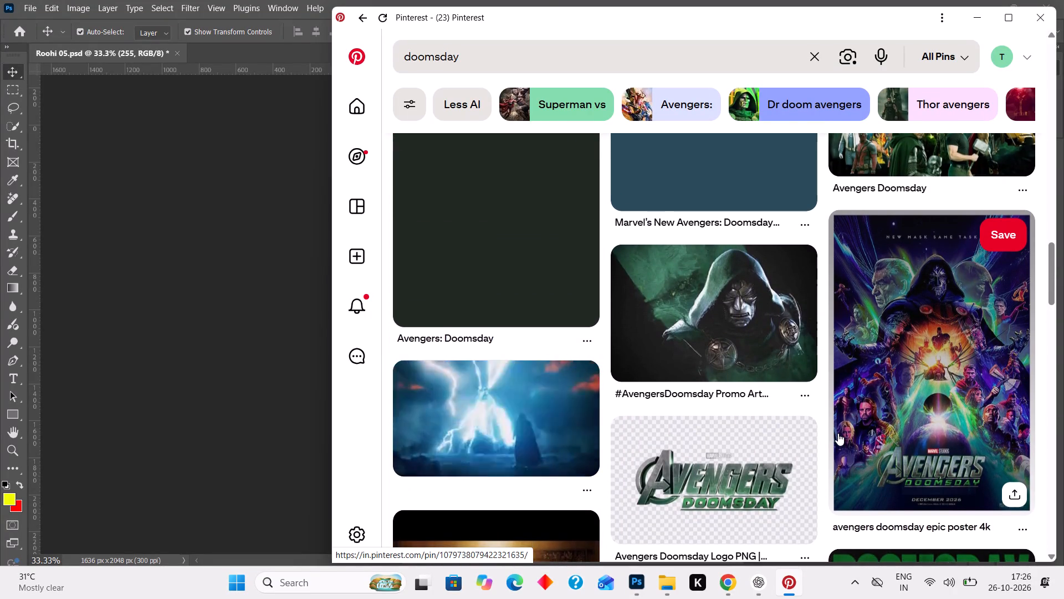
{"action": "scroll", "coordinate": [838, 433], "scroll_direction": "up", "scroll_amount": 1}
{"action": "scroll", "coordinate": [838, 433], "scroll_direction": "down", "scroll_amount": 8}
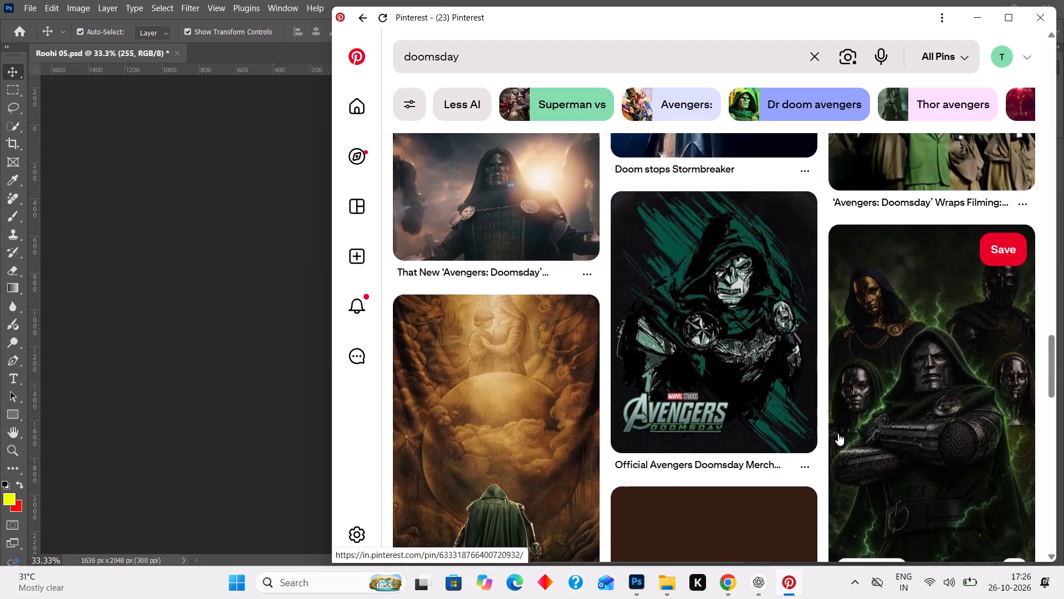
{"action": "scroll", "coordinate": [838, 433], "scroll_direction": "down", "scroll_amount": 4}
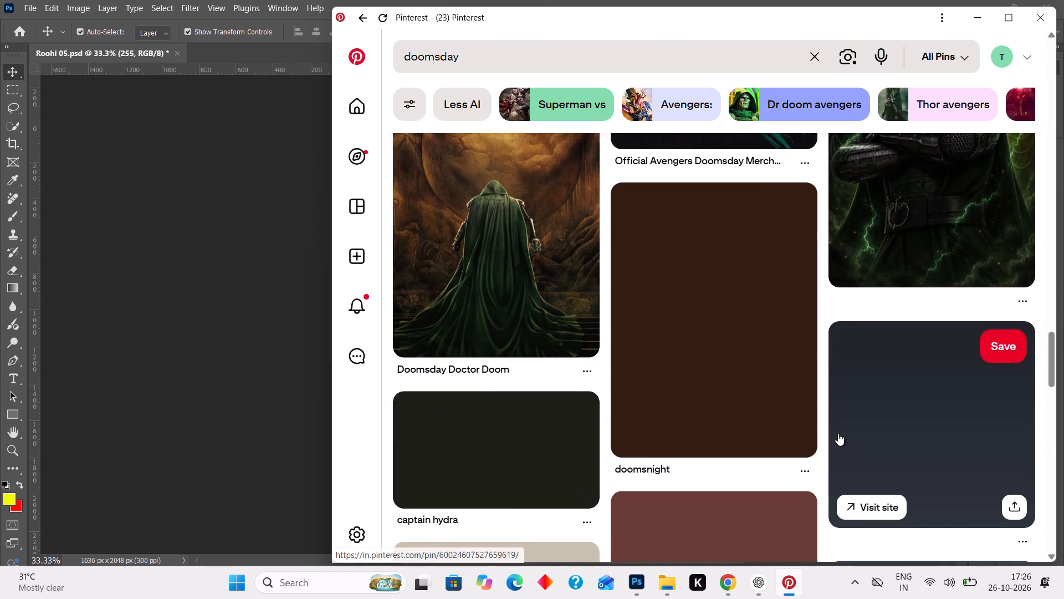
Go back to the “#AvengersDoomsday Promo Art” pin of hooded Doctor Doom on a green background and open it.
{"action": "scroll", "coordinate": [838, 433], "scroll_direction": "up", "scroll_amount": 4}
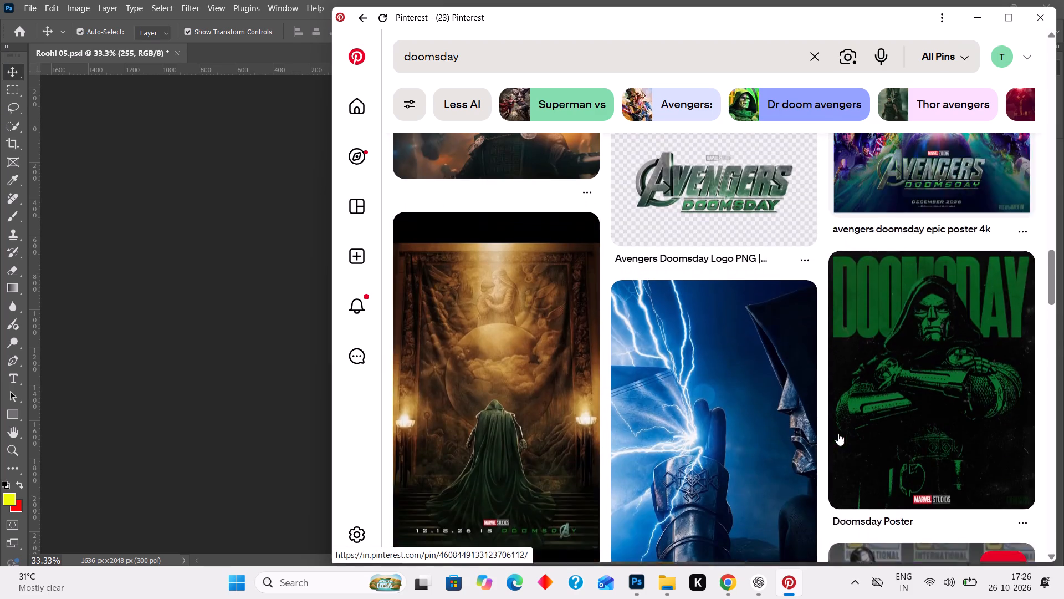
{"action": "scroll", "coordinate": [838, 433], "scroll_direction": "up", "scroll_amount": 3}
{"action": "left_click", "coordinate": [713, 266]}
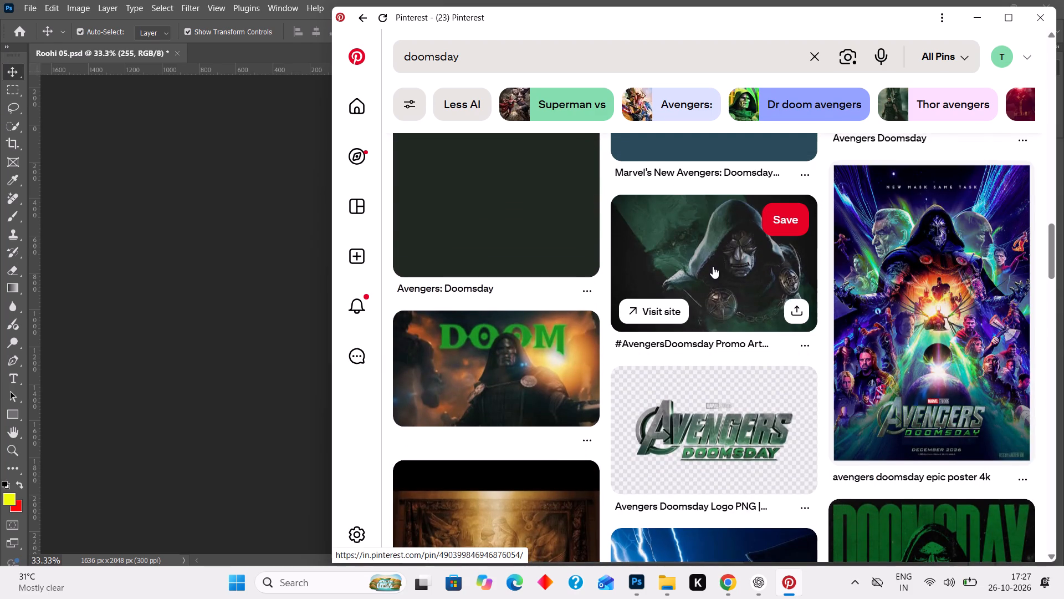
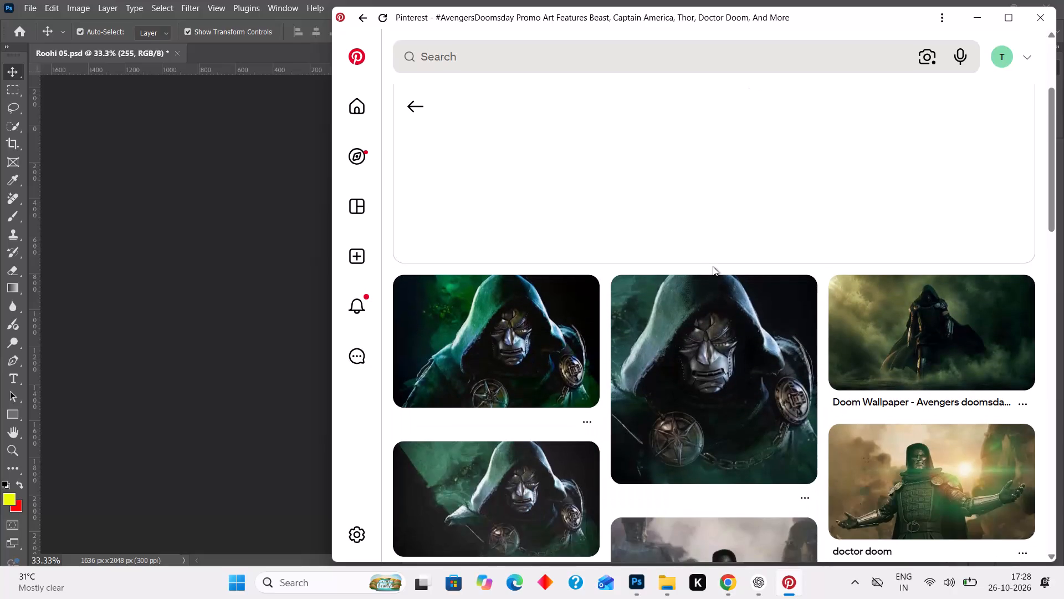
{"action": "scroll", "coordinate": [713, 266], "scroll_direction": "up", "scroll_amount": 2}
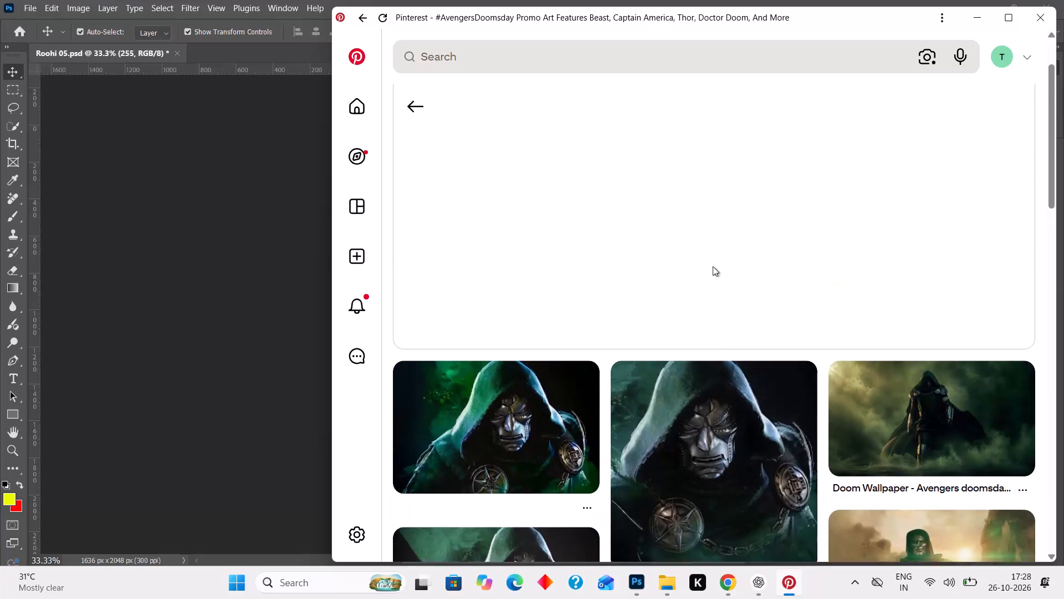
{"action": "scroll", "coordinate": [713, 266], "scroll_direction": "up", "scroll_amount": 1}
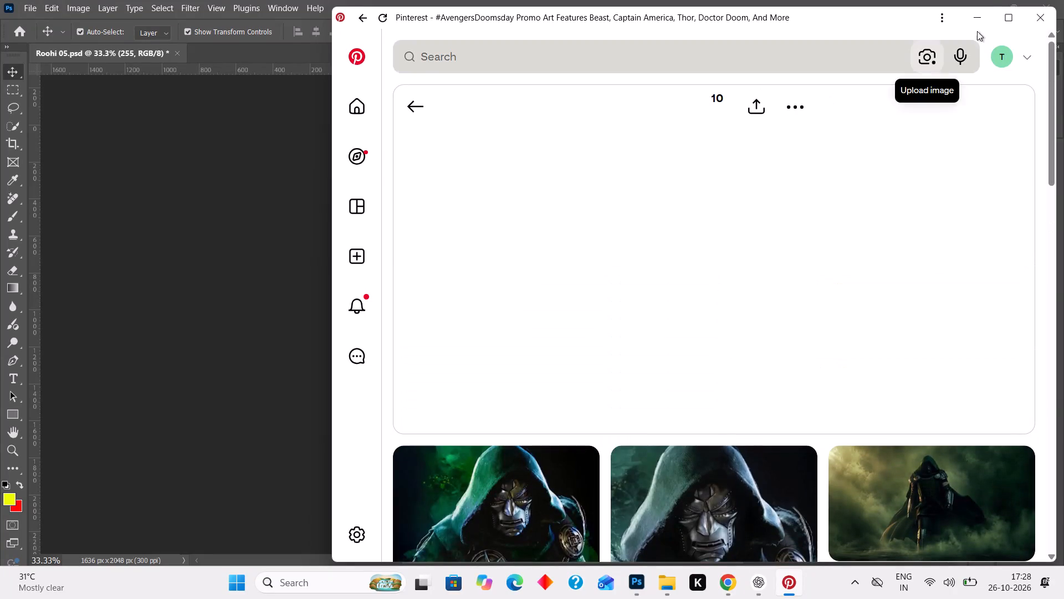
Switch to Photoshop and nudge image layer 255 straight down so its lower edge sits just above the headline.
{"action": "left_click", "coordinate": [978, 12]}
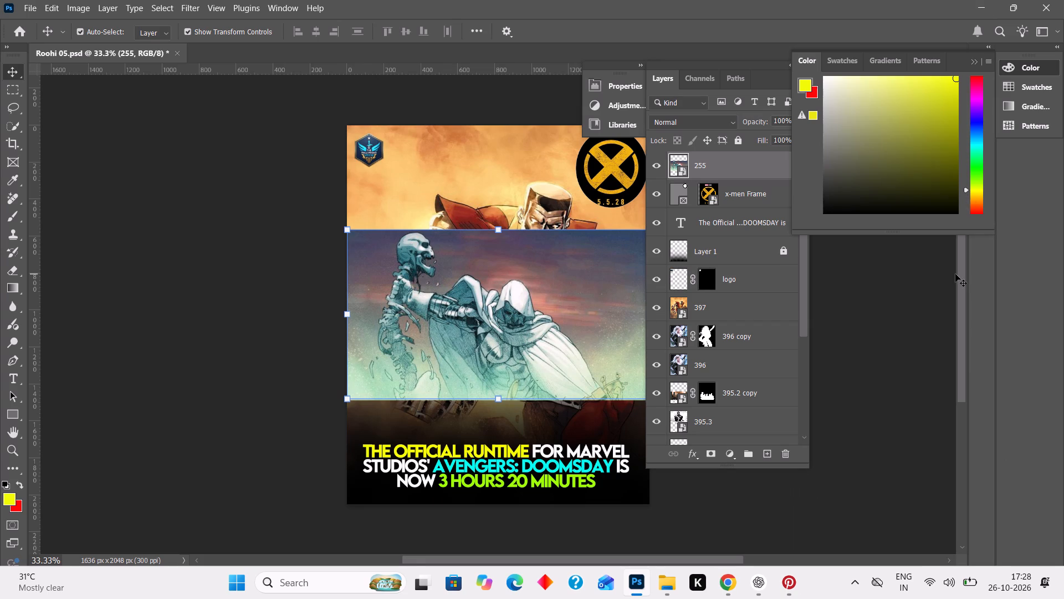
{"action": "key", "text": "Down"}
{"action": "key", "text": "Down"}
{"action": "key", "text": "Down"}
{"action": "key", "text": "Down"}
{"action": "key", "text": "Down"}
{"action": "key", "text": "Down"}
{"action": "key", "text": "Down"}
{"action": "key", "text": "Down"}
{"action": "key", "text": "Down"}
{"action": "key", "text": "Down"}
{"action": "key", "text": "Down"}
{"action": "key", "text": "Down"}
{"action": "key", "text": "Down"}
{"action": "key", "text": "Down"}
{"action": "key", "text": "Down"}
{"action": "key", "text": "Down"}
{"action": "key", "text": "Down"}
{"action": "key", "text": "Down"}
{"action": "key", "text": "Down"}
{"action": "key", "text": "Down"}
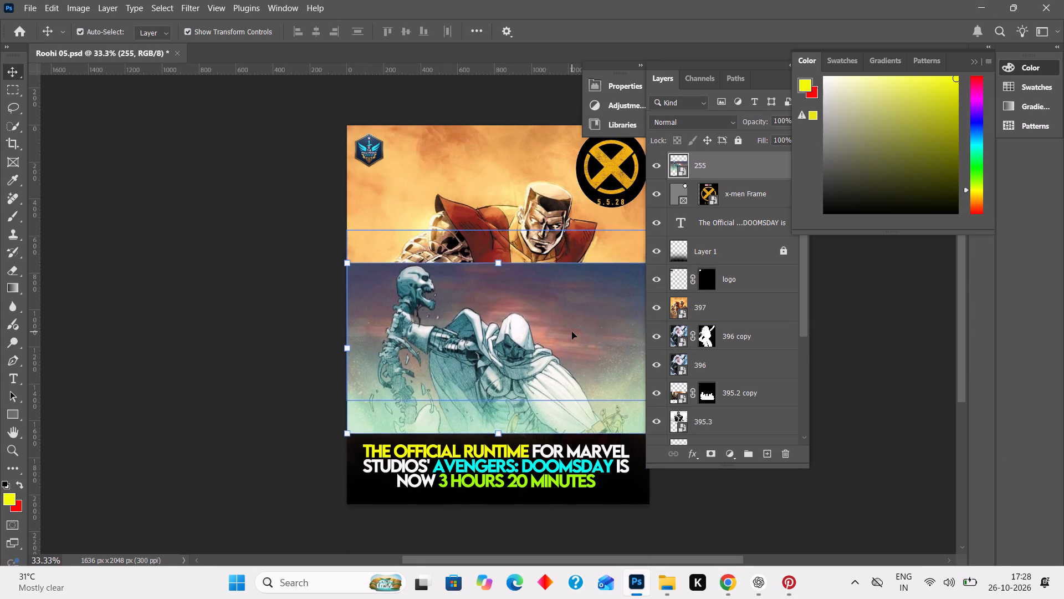
{"action": "key", "text": "Down"}
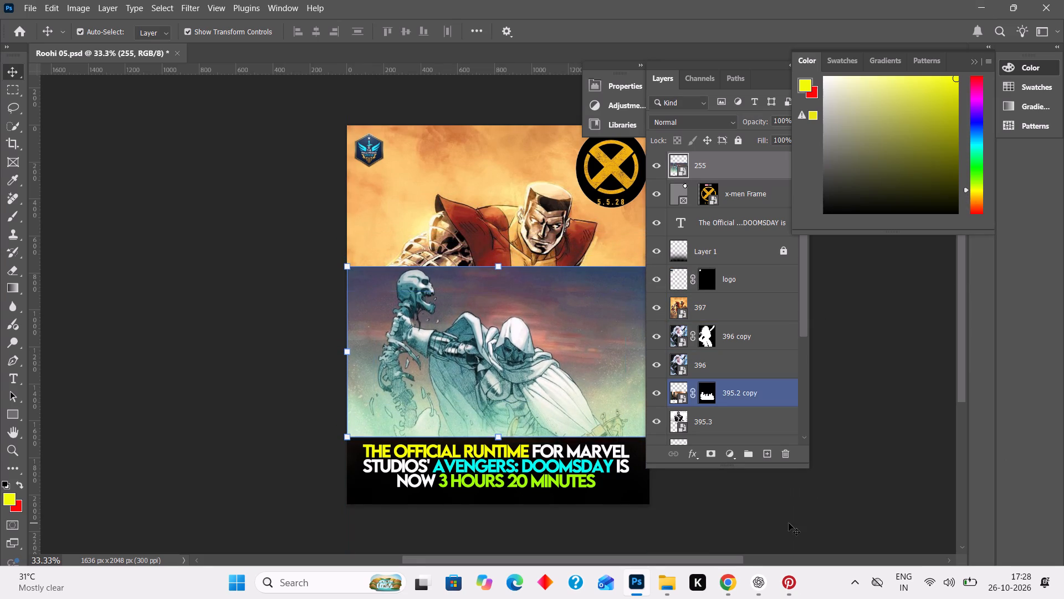
Switch back to Pinterest and open the additional actions for the “#AvengersDoomsday Promo Art” pin.
{"action": "left_click", "coordinate": [733, 583]}
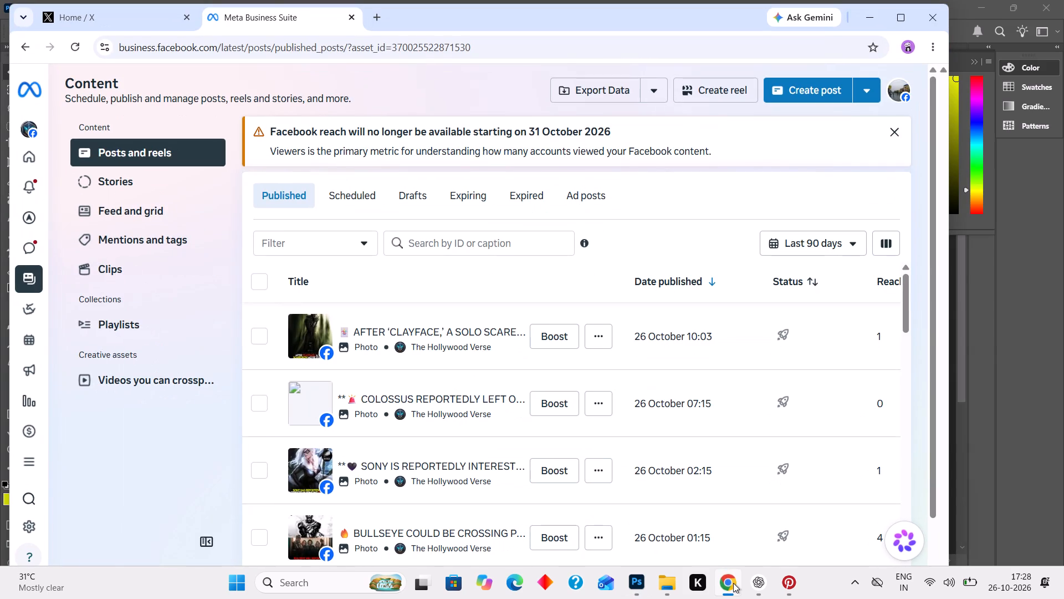
{"action": "left_click", "coordinate": [1030, 206]}
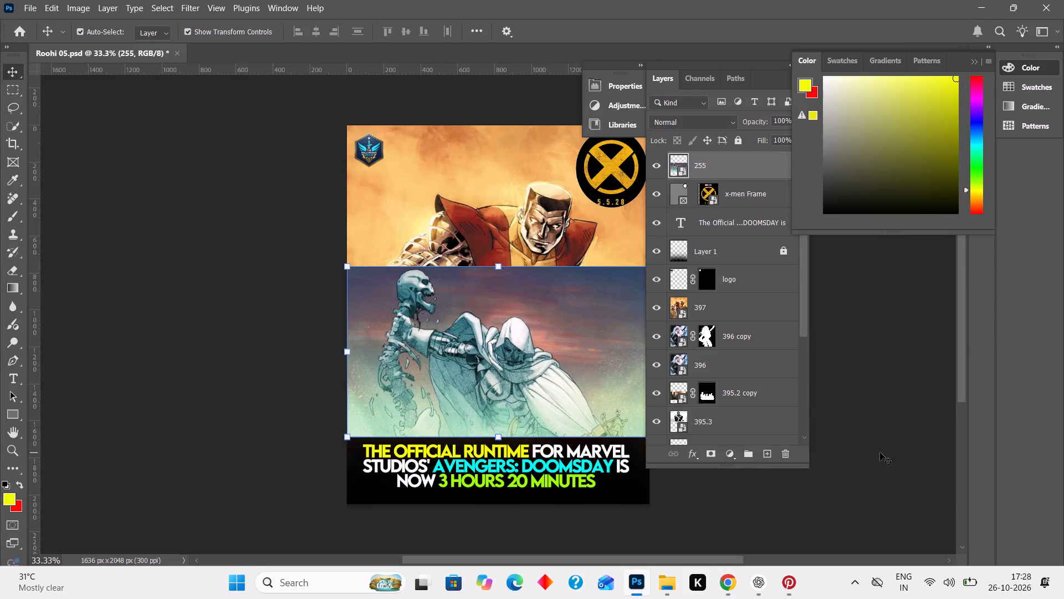
{"action": "left_click", "coordinate": [786, 586]}
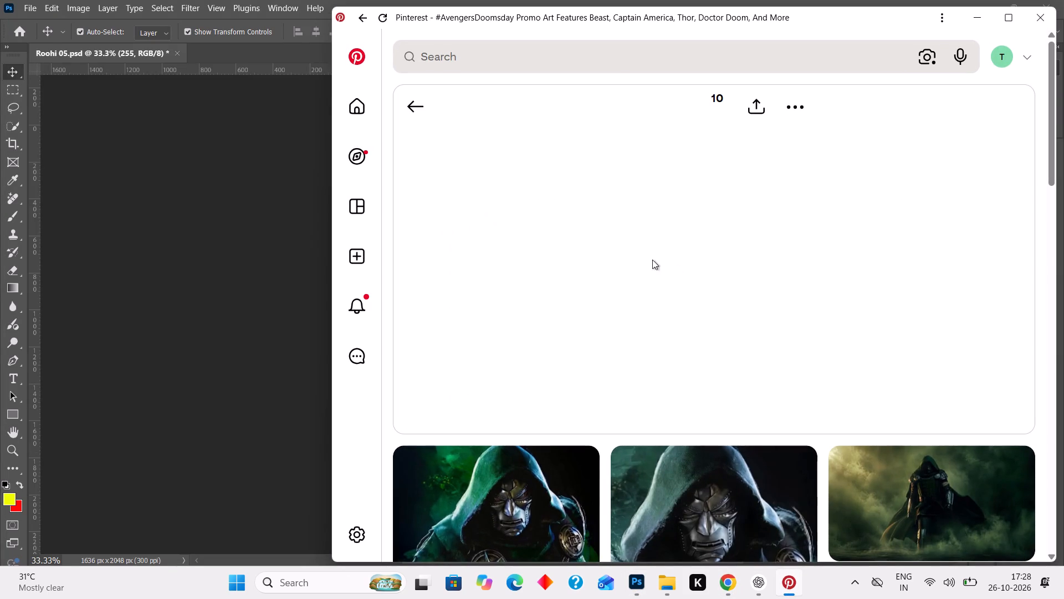
{"action": "right_click", "coordinate": [549, 211]}
{"action": "left_click", "coordinate": [549, 211]}
{"action": "left_click", "coordinate": [806, 101]}
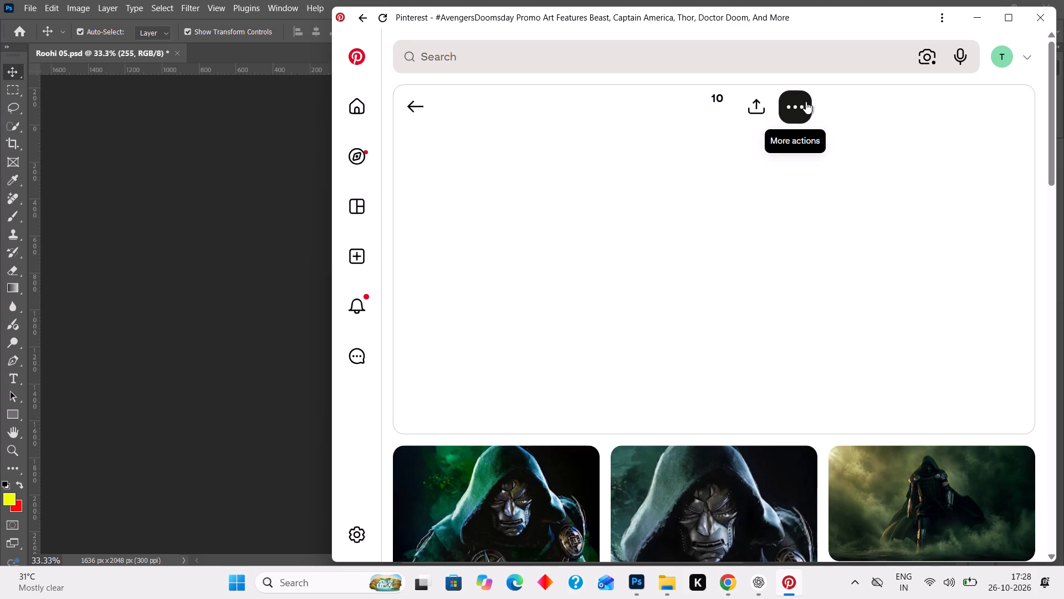
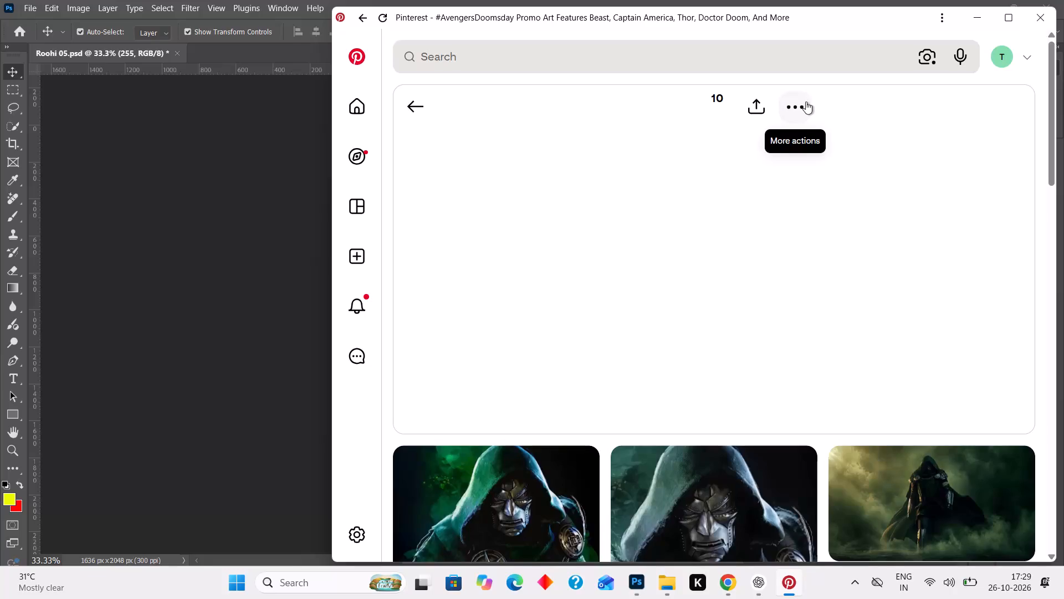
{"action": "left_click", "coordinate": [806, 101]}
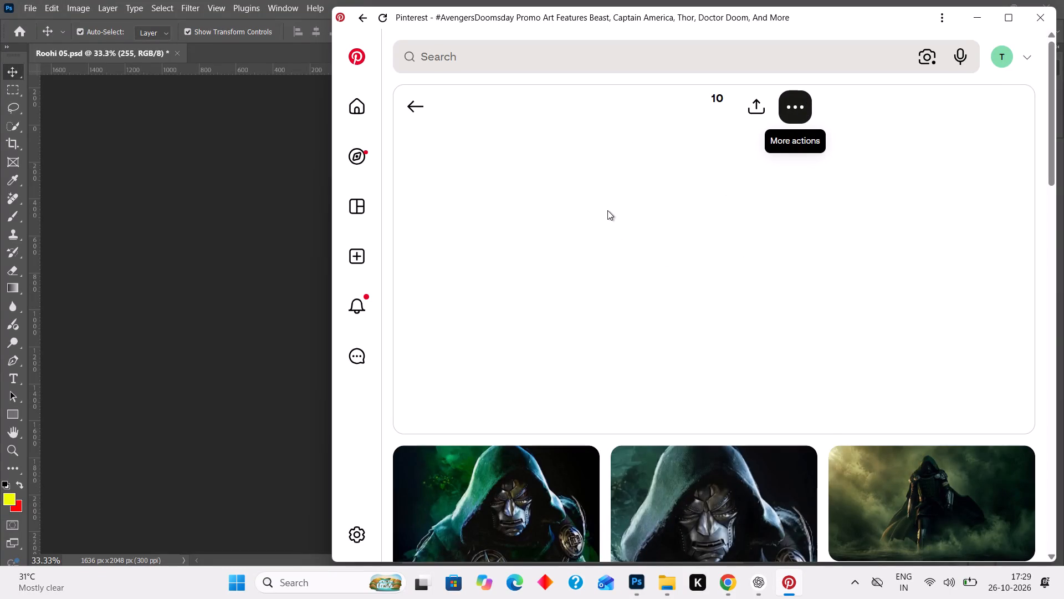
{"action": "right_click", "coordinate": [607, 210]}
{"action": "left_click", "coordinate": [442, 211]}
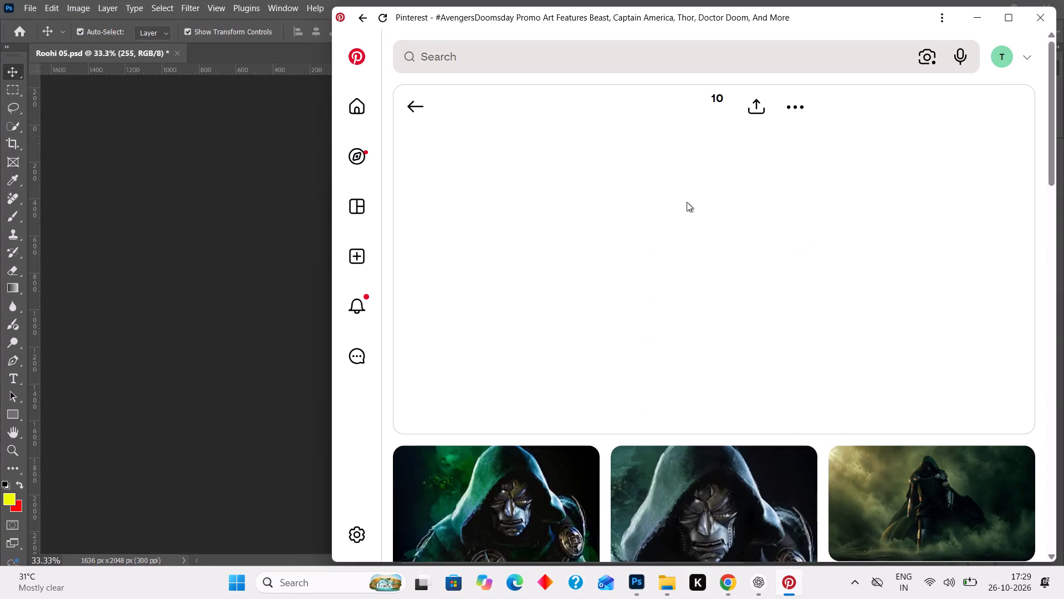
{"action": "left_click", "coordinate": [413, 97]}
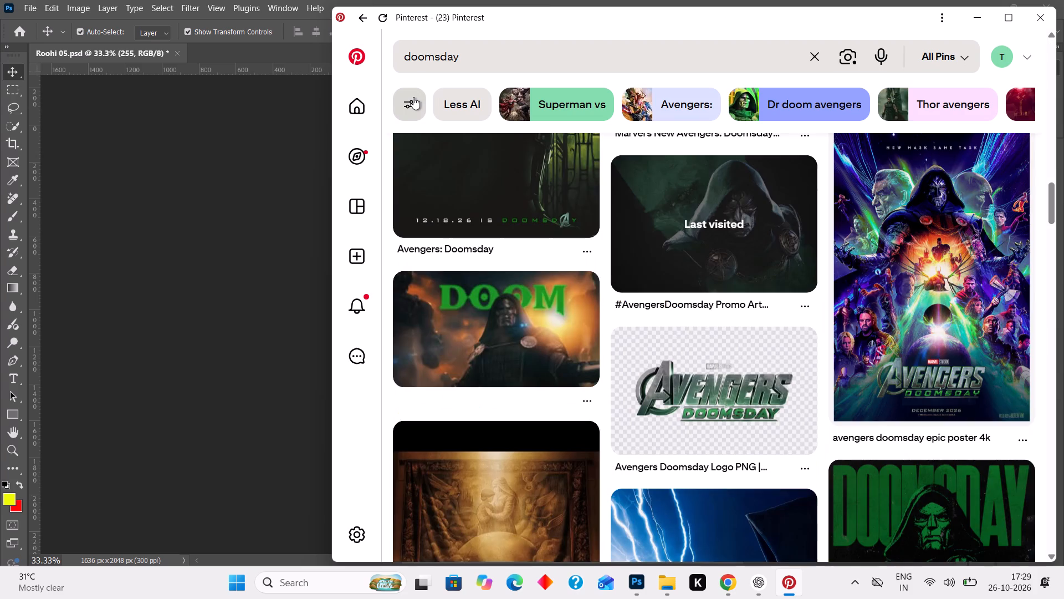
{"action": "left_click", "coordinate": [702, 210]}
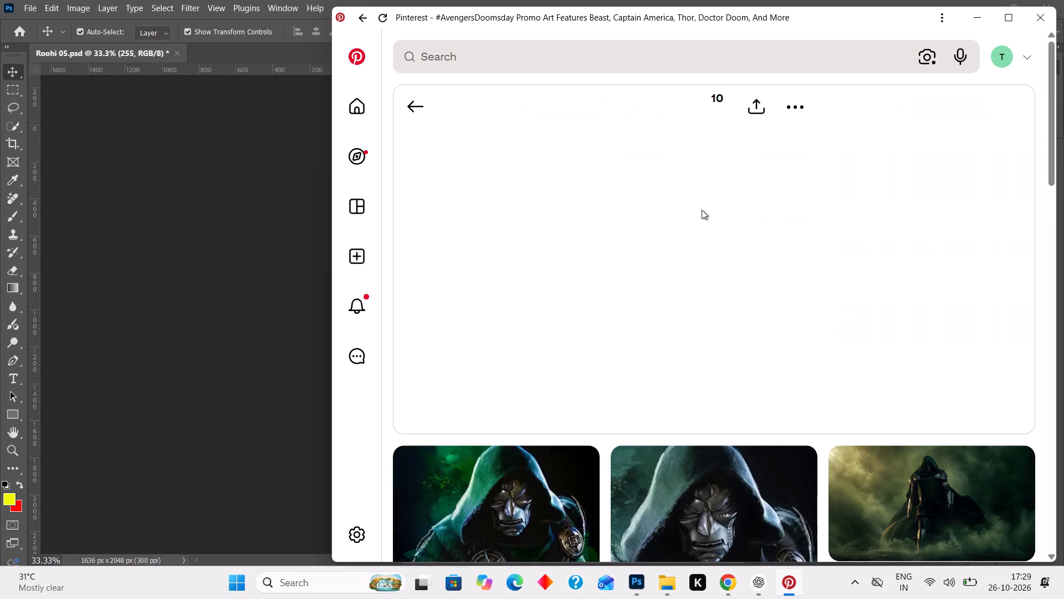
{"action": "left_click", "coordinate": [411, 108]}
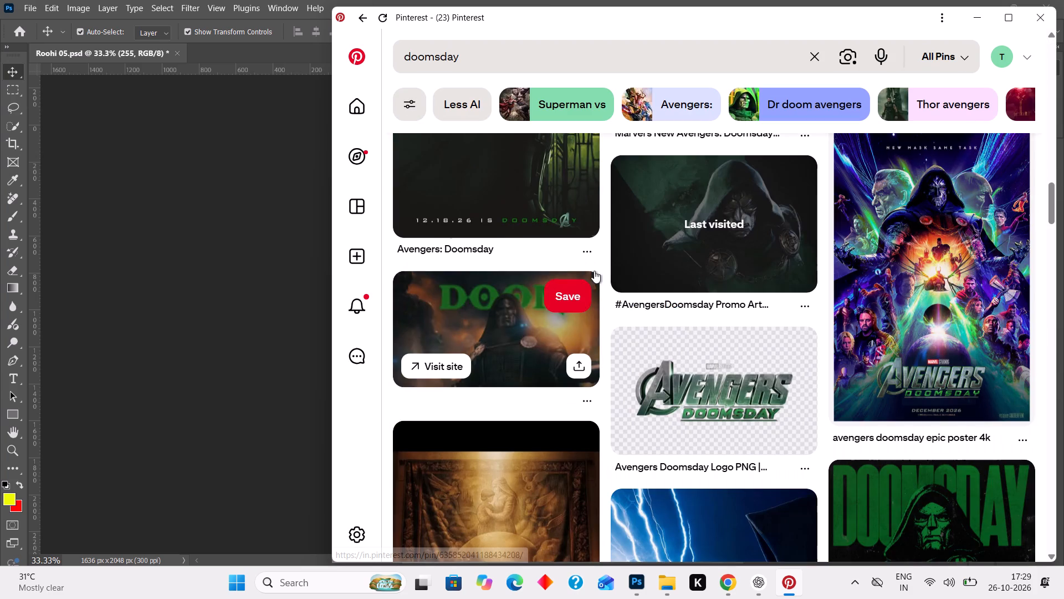
Open the hooded Doctor Doom artwork with the green background from Pinterest and save it as 399 in the z - Copy folder.
{"action": "left_click", "coordinate": [683, 231]}
{"action": "scroll", "coordinate": [586, 421], "scroll_direction": "down", "scroll_amount": 1}
{"action": "left_click", "coordinate": [510, 413]}
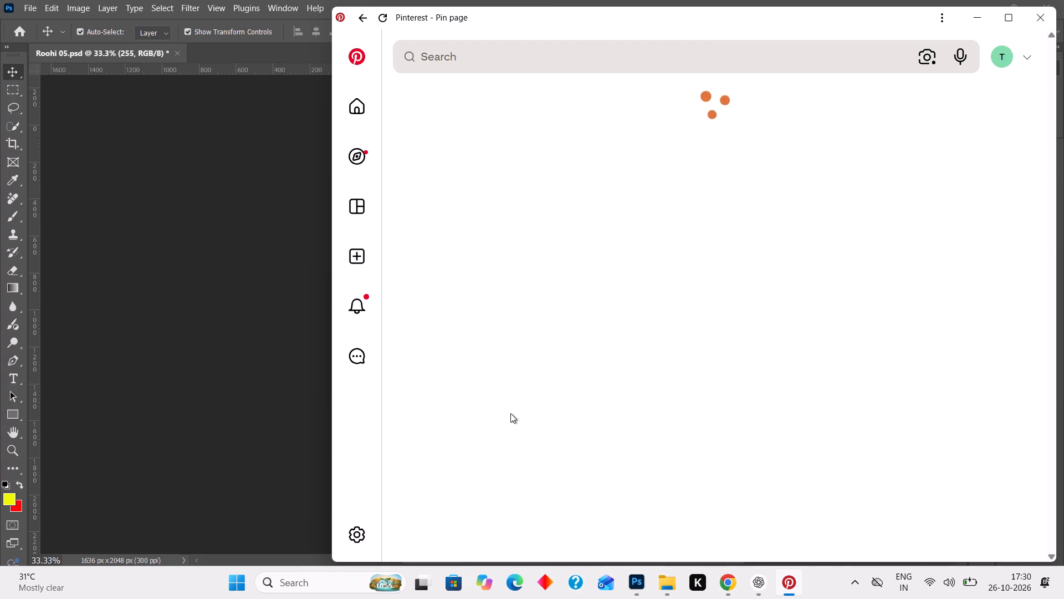
{"action": "scroll", "coordinate": [510, 413], "scroll_direction": "right", "scroll_amount": 11}
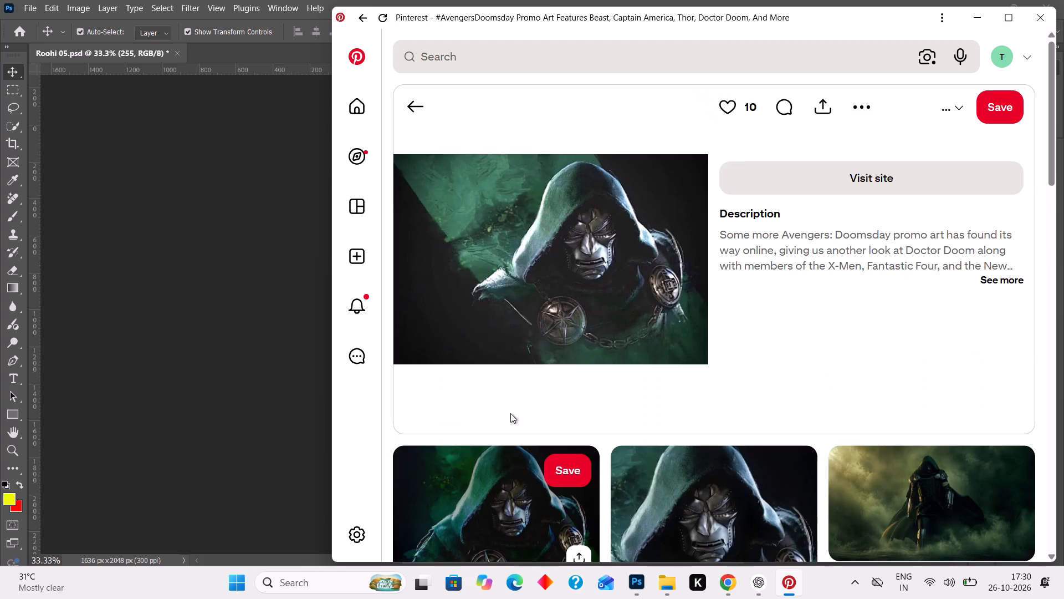
{"action": "right_click", "coordinate": [559, 211]}
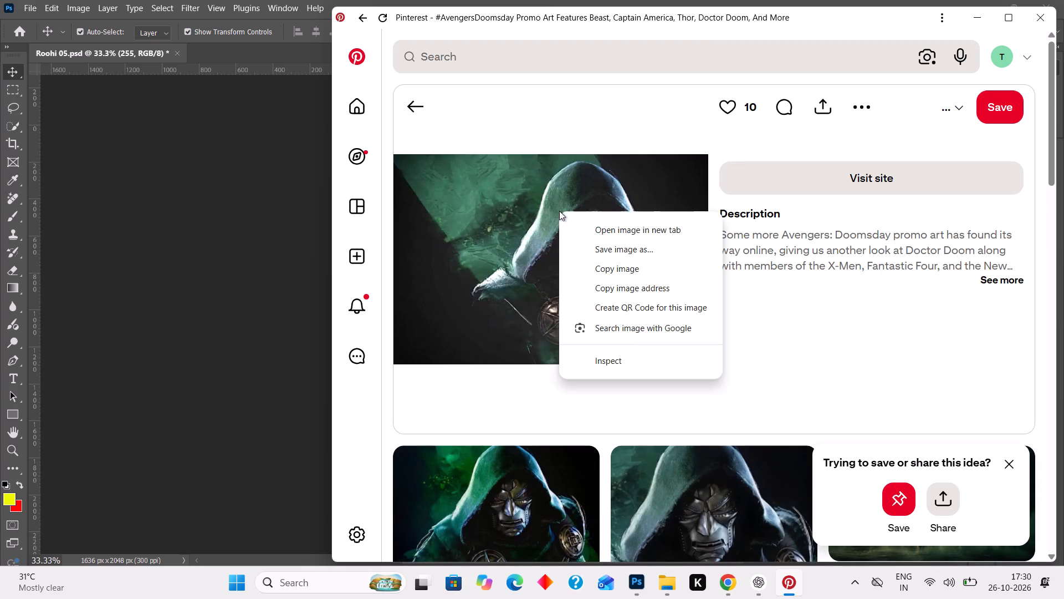
{"action": "left_click", "coordinate": [605, 249]}
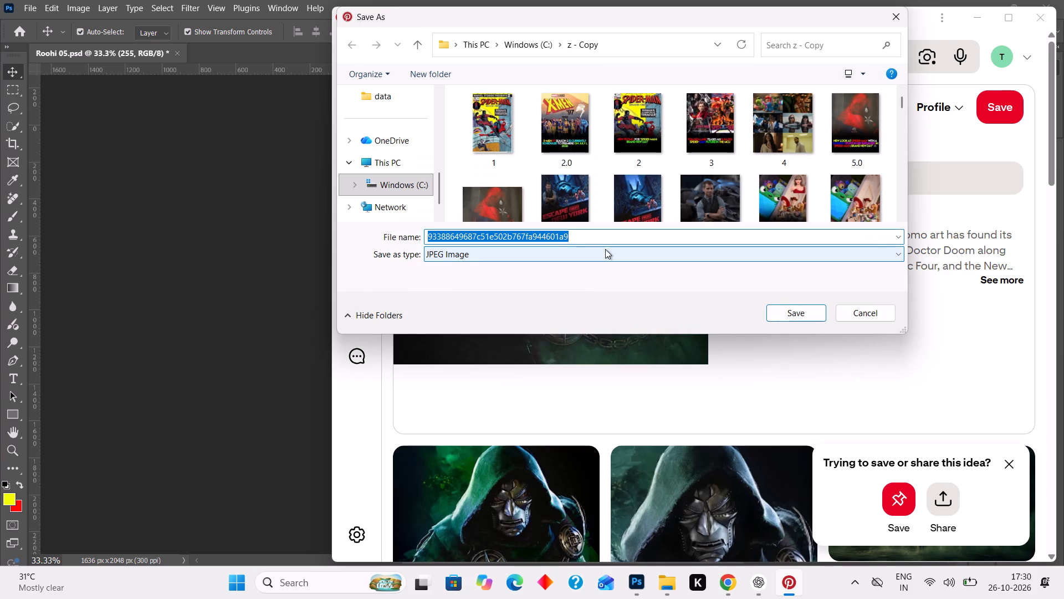
{"action": "type", "text": "398"}
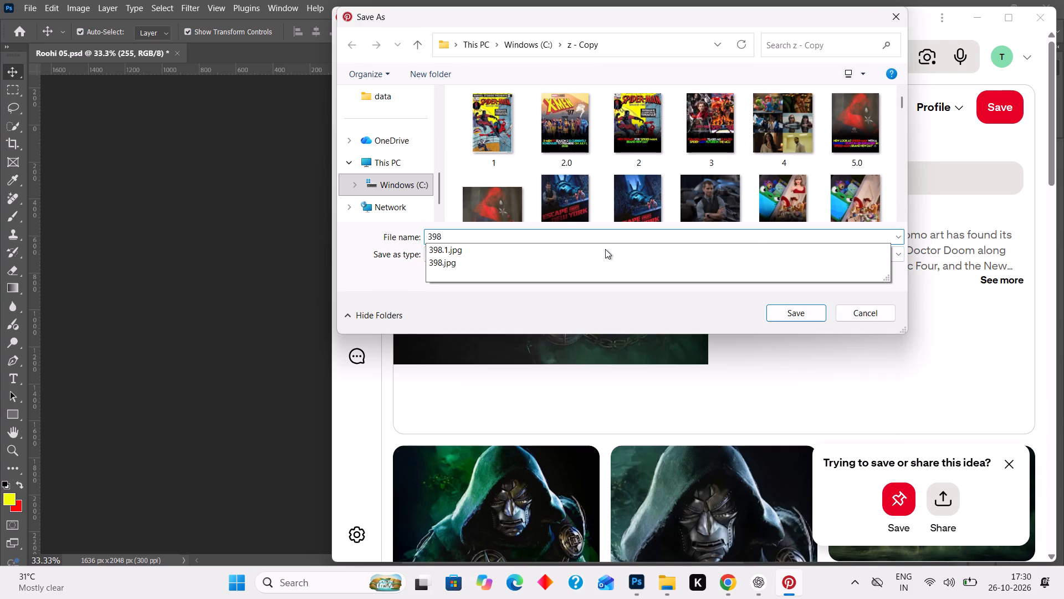
{"action": "key", "text": "BackSpace"}
{"action": "key", "text": "9"}
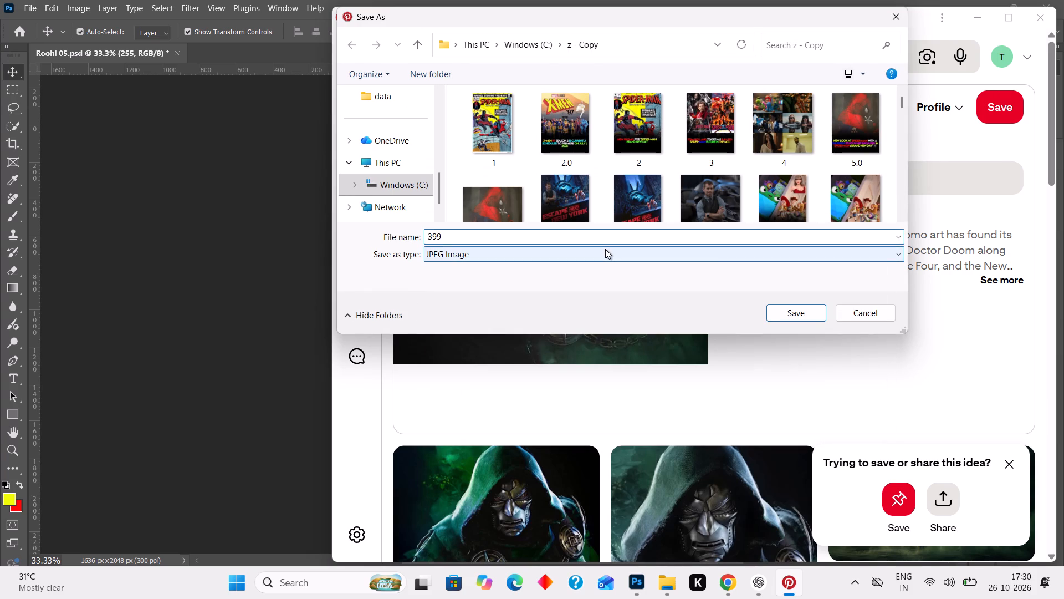
{"action": "key", "text": "Return"}
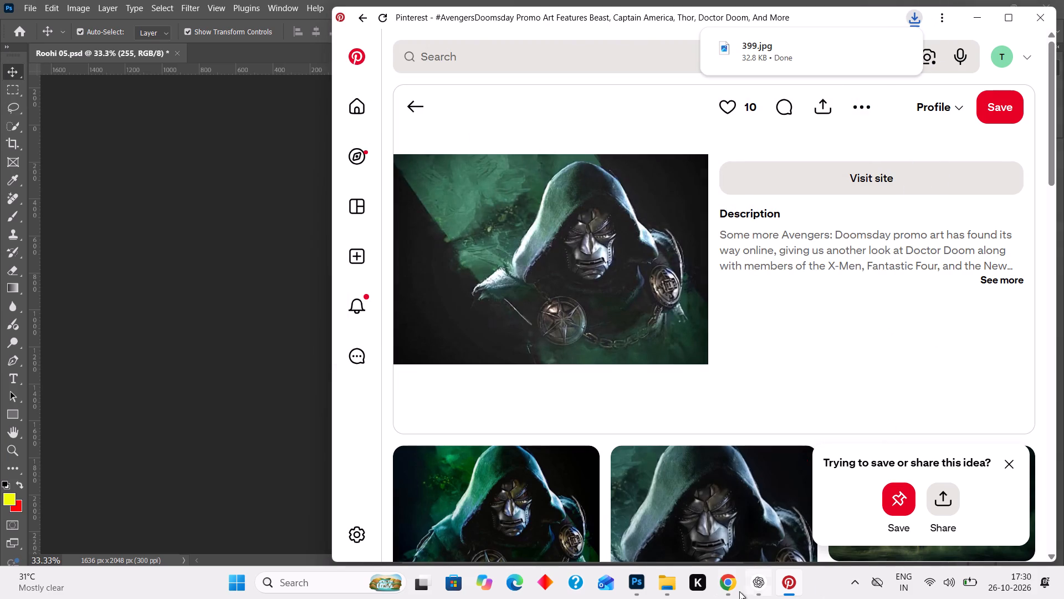
Switch to Photoshop and place image 399 from the z - Copy folder into Roohi 05.psd.
{"action": "left_click", "coordinate": [635, 580]}
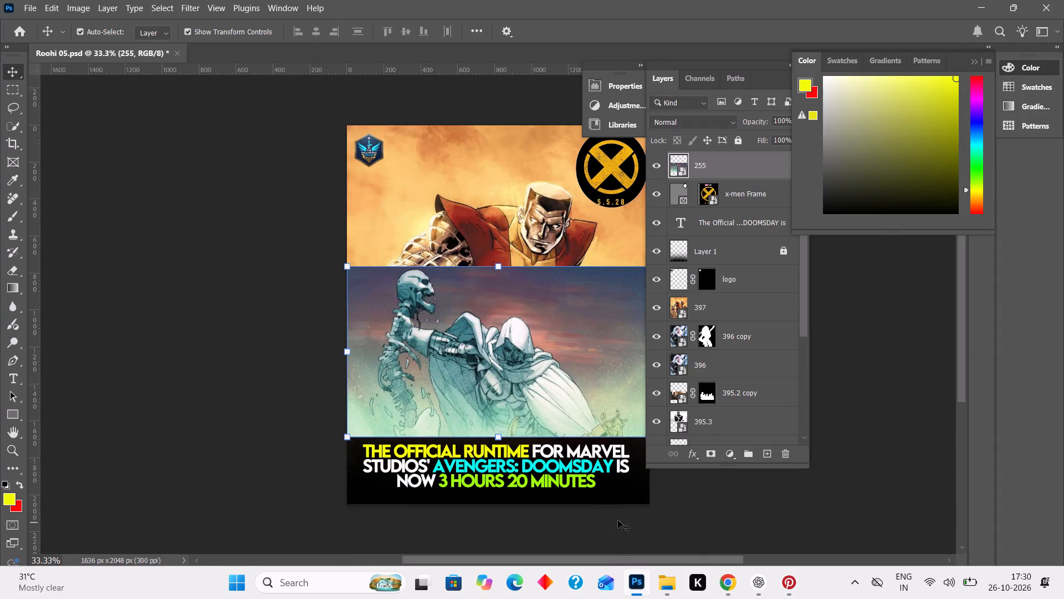
{"action": "left_click", "coordinate": [669, 590]}
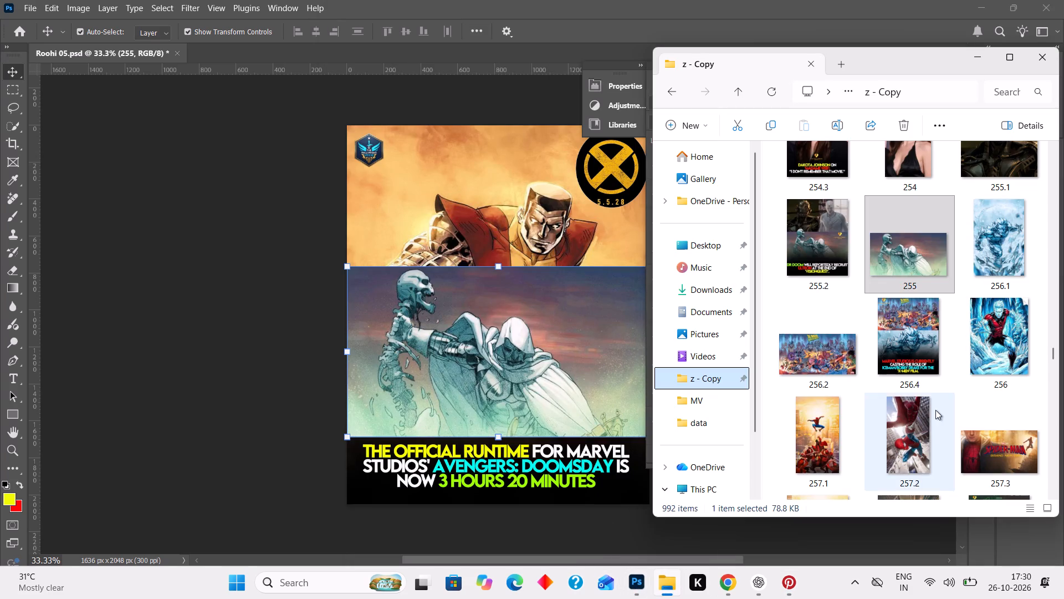
{"action": "scroll", "coordinate": [935, 410], "scroll_direction": "down", "scroll_amount": 20}
{"action": "scroll", "coordinate": [935, 410], "scroll_direction": "down", "scroll_amount": 6}
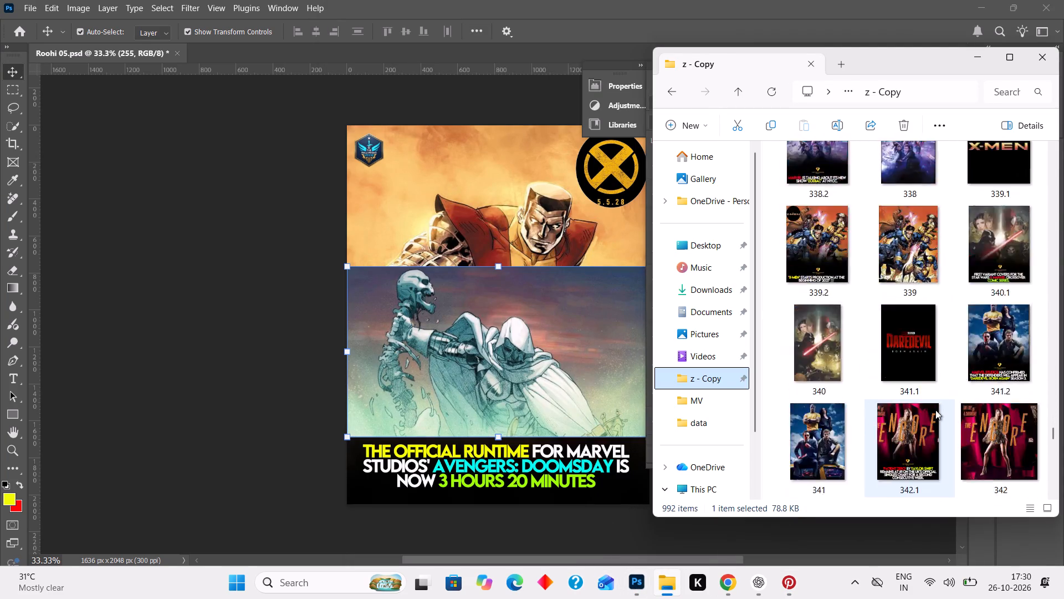
{"action": "scroll", "coordinate": [935, 410], "scroll_direction": "down", "scroll_amount": 11}
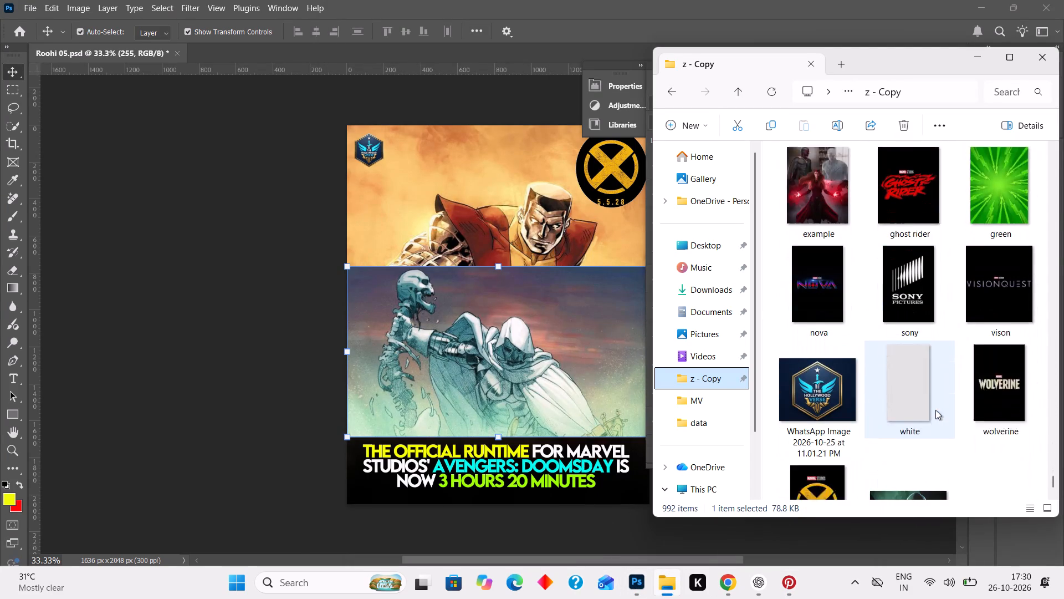
{"action": "left_click_drag", "start_coordinate": [920, 470], "coordinate": [524, 251]}
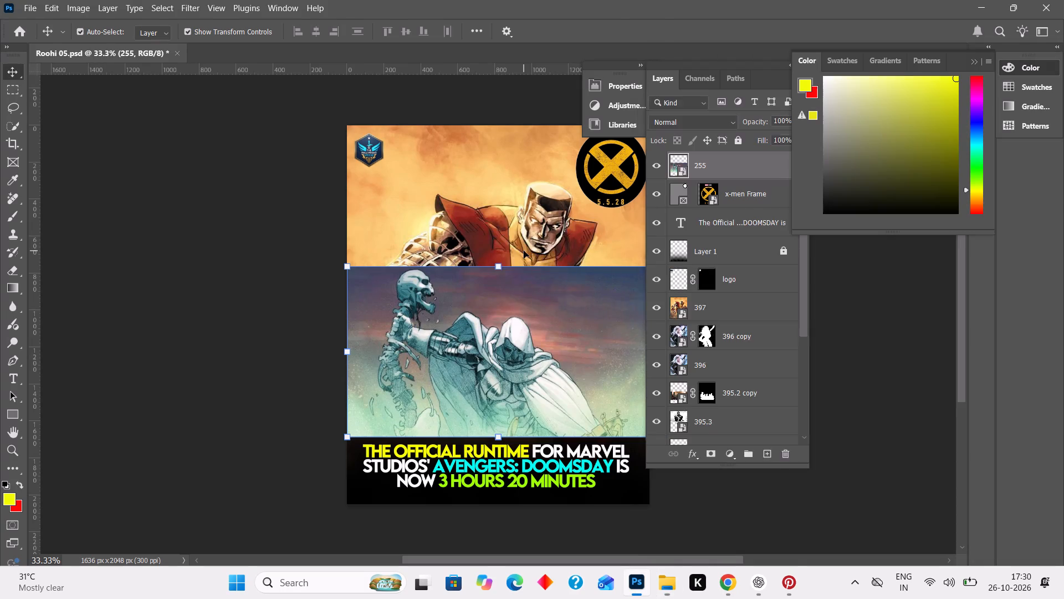
Nudge the placed image 399 straight up to Y 541 px so it meets the canvas's upper edge, and commit the placement.
{"action": "key", "text": "Up"}
{"action": "key", "text": "Up"}
{"action": "key", "text": "Up"}
{"action": "key", "text": "Up"}
{"action": "key", "text": "Up"}
{"action": "key", "text": "Up"}
{"action": "key", "text": "Up"}
{"action": "key", "text": "Up"}
{"action": "key", "text": "Up"}
{"action": "key", "text": "Up"}
{"action": "key", "text": "Up"}
{"action": "key", "text": "Up"}
{"action": "key", "text": "Up"}
{"action": "key", "text": "Up"}
{"action": "key", "text": "Up"}
{"action": "key", "text": "Up"}
{"action": "key", "text": "Up"}
{"action": "key", "text": "Up"}
{"action": "key", "text": "Up"}
{"action": "key", "text": "Up"}
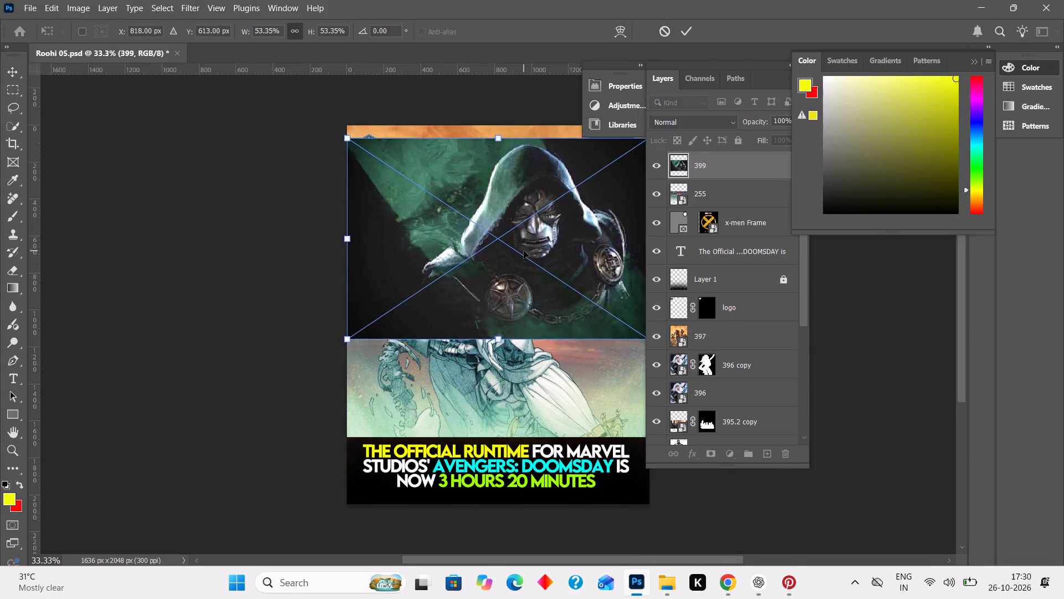
{"action": "scroll", "coordinate": [143, 257], "scroll_direction": "right", "scroll_amount": 1}
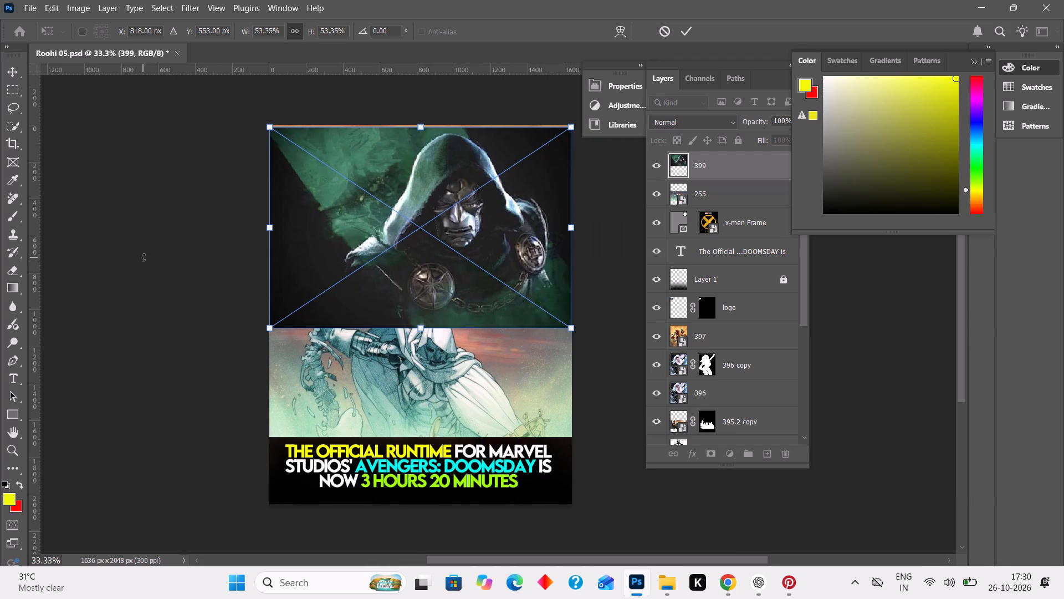
{"action": "scroll", "coordinate": [143, 257], "scroll_direction": "right", "scroll_amount": 1}
{"action": "key", "text": "Up"}
{"action": "key", "text": "Up"}
{"action": "key", "text": "Up"}
{"action": "key", "text": "Up"}
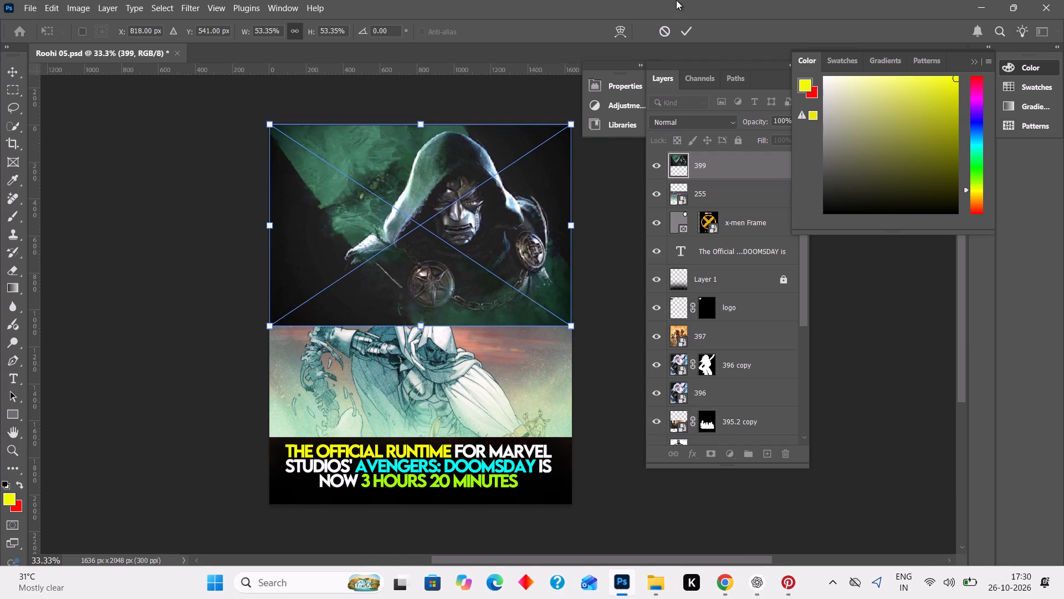
{"action": "left_click", "coordinate": [690, 28]}
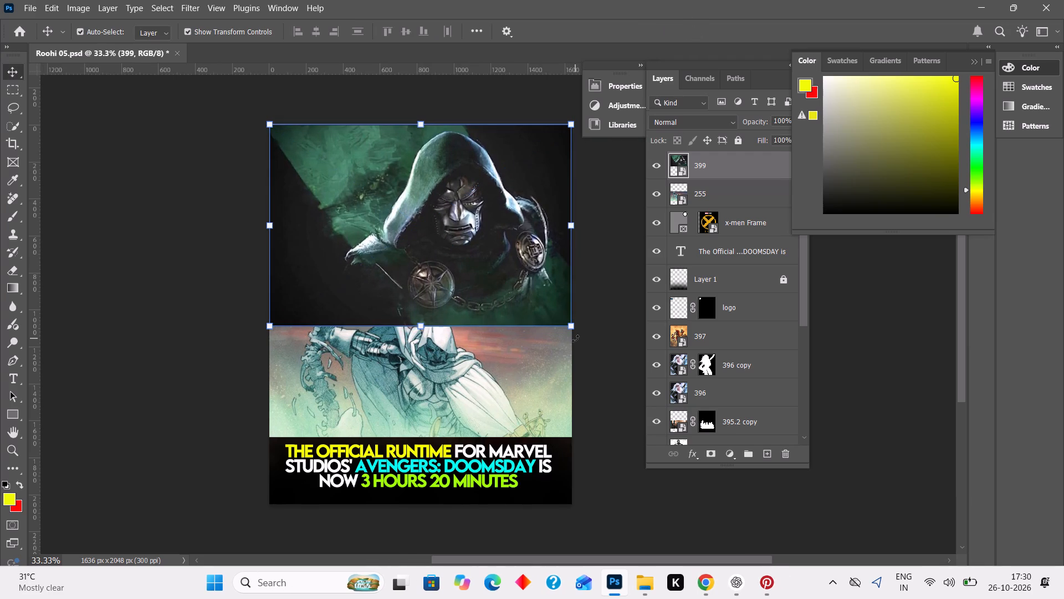
Move layer 255 above layer 399 in the layer stack.
{"action": "left_click", "coordinate": [525, 409]}
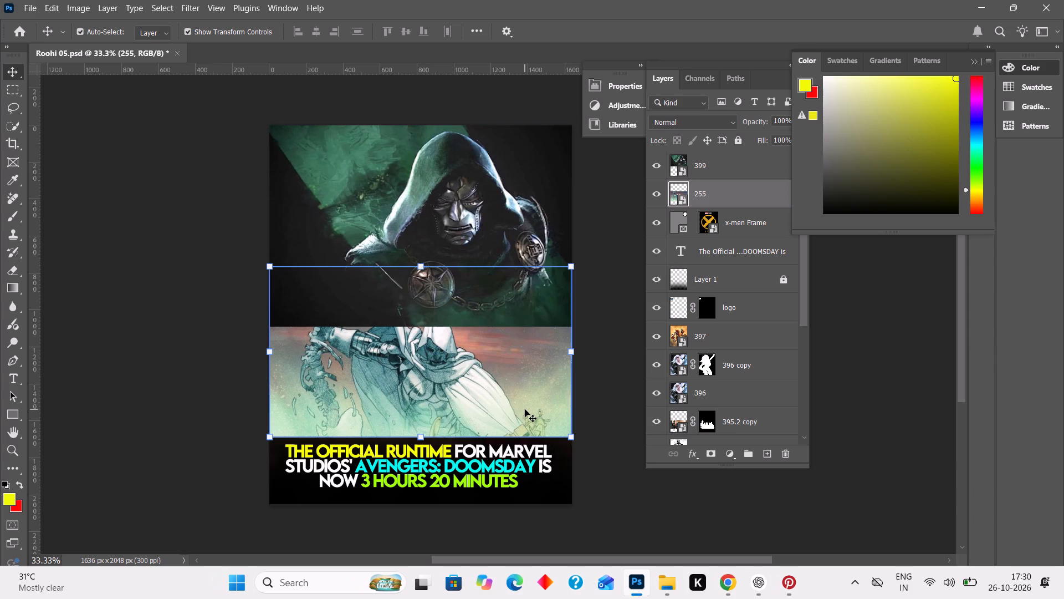
{"action": "left_click_drag", "start_coordinate": [704, 201], "coordinate": [718, 154]}
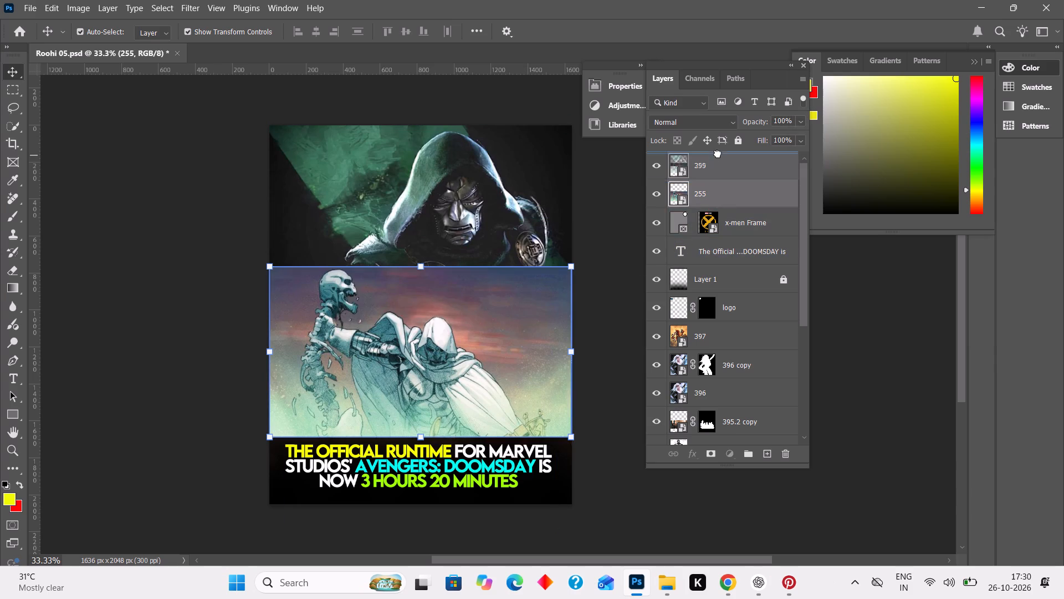
{"action": "left_click_drag", "start_coordinate": [718, 154], "coordinate": [717, 156]}
{"action": "left_click", "coordinate": [613, 321]}
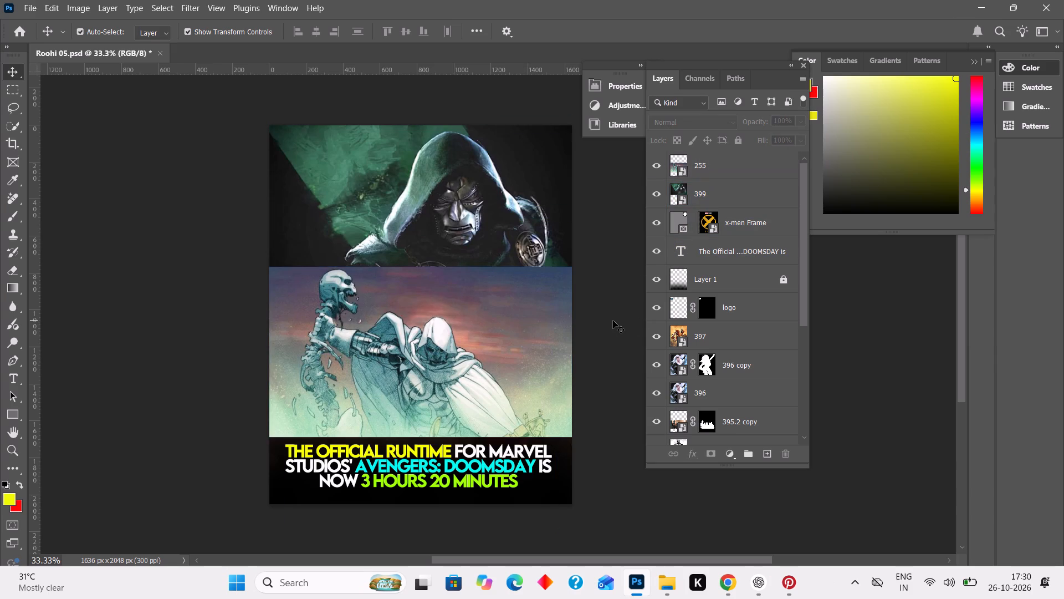
Select the hooded figure and skeleton on layer 255 with Select Subject.
{"action": "left_click", "coordinate": [324, 301]}
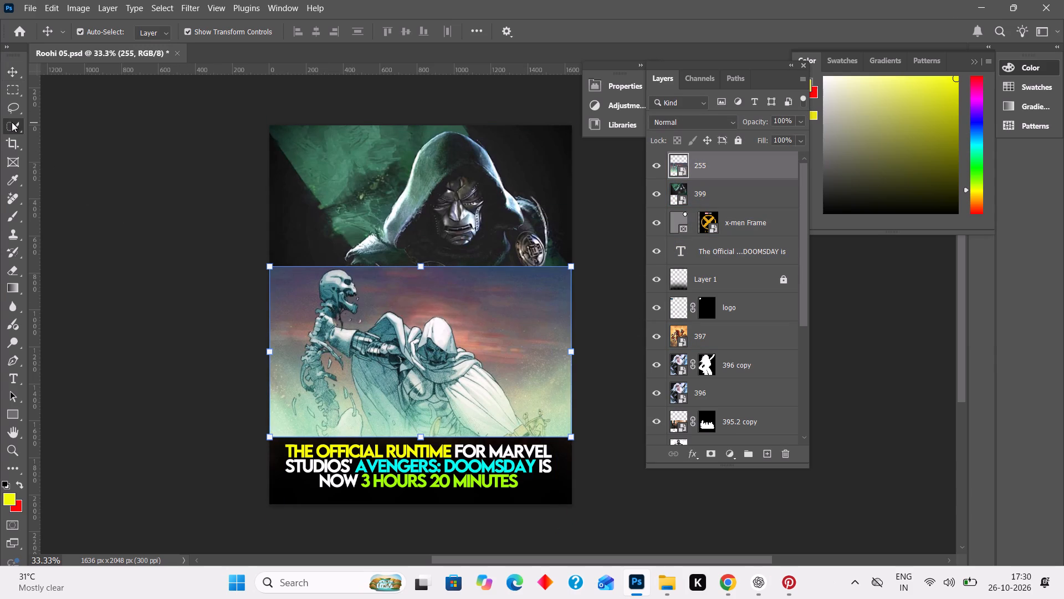
{"action": "left_click", "coordinate": [12, 122]}
{"action": "left_click", "coordinate": [391, 28]}
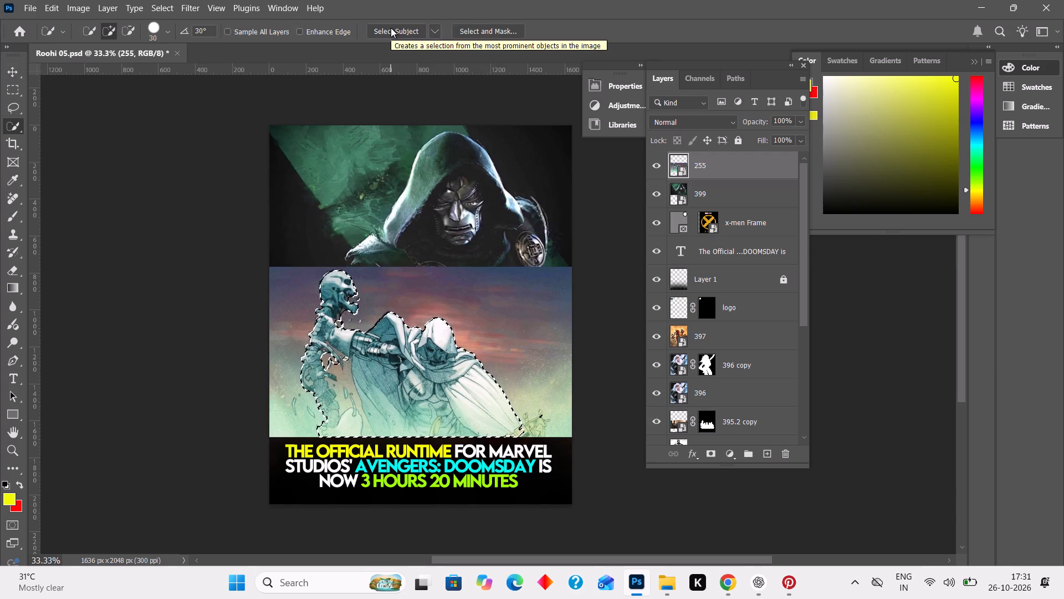
Duplicate layer 255 as “255 copy” within Roohi 05.psd, keeping the subject selection active.
{"action": "right_click", "coordinate": [729, 167]}
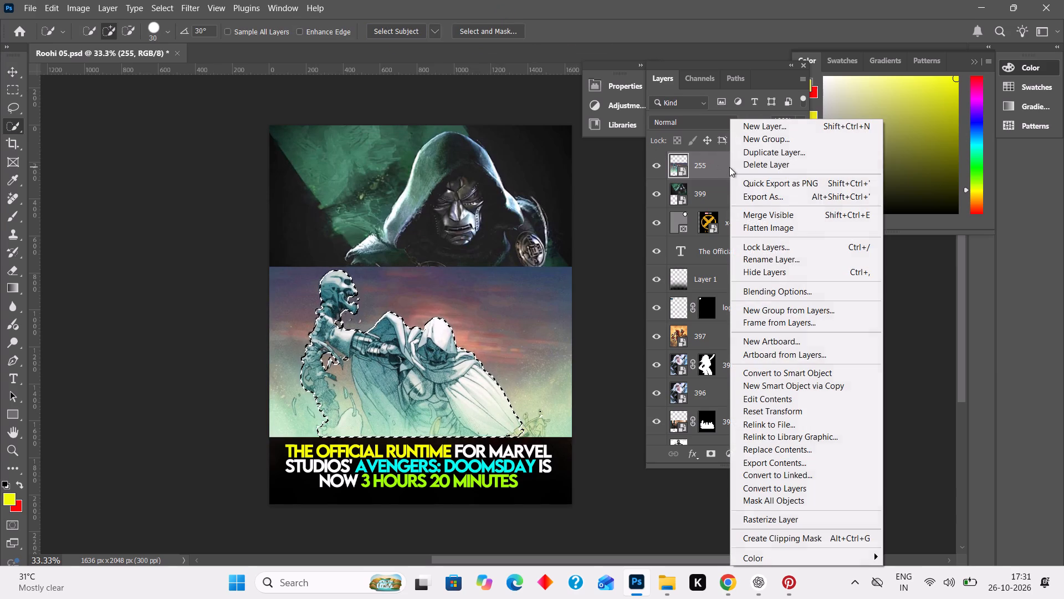
{"action": "left_click", "coordinate": [761, 153]}
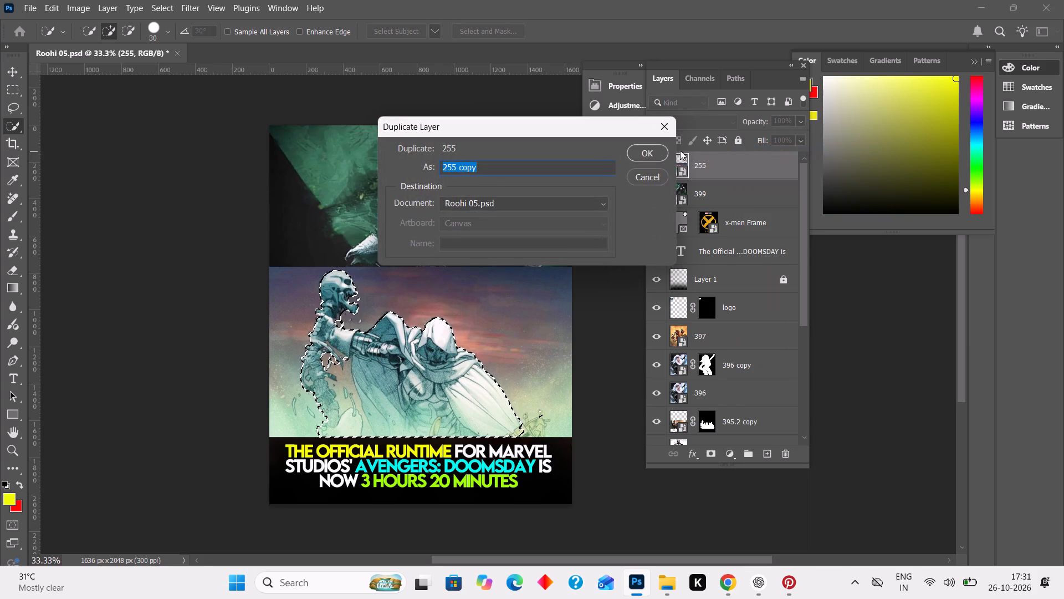
{"action": "left_click", "coordinate": [652, 146]}
Use Select and Mask to output the subject selection as a layer mask on 255 copy.
{"action": "left_click", "coordinate": [505, 24]}
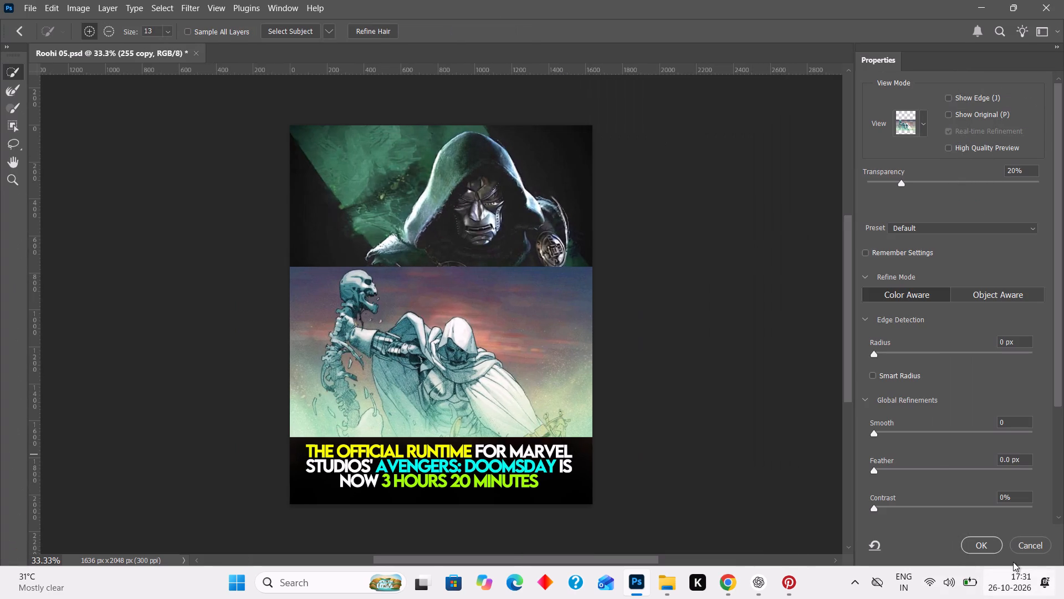
{"action": "scroll", "coordinate": [938, 466], "scroll_direction": "down", "scroll_amount": 4}
{"action": "left_click", "coordinate": [942, 512]}
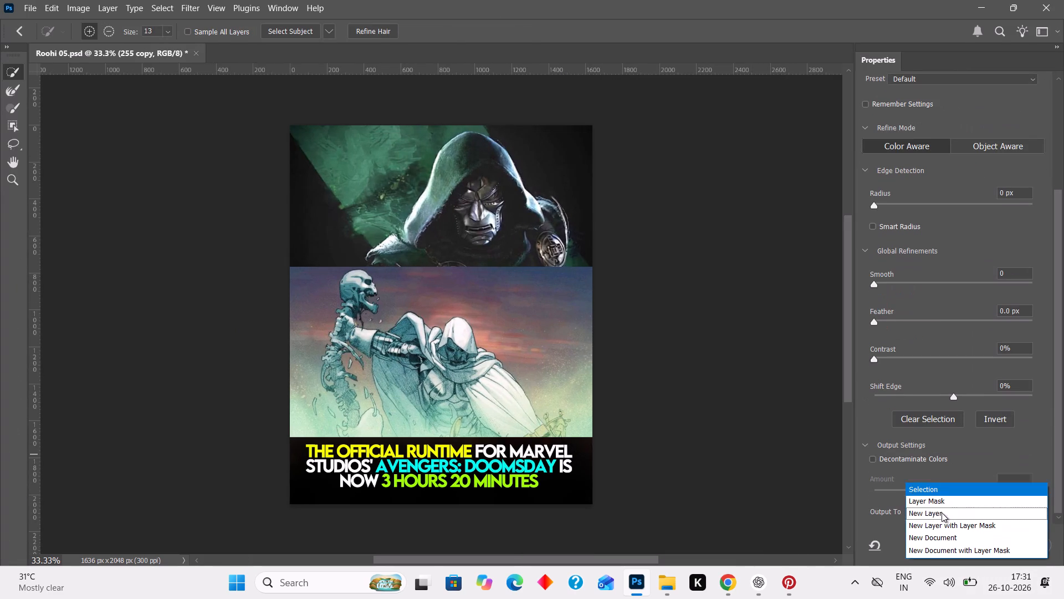
{"action": "left_click", "coordinate": [938, 501]}
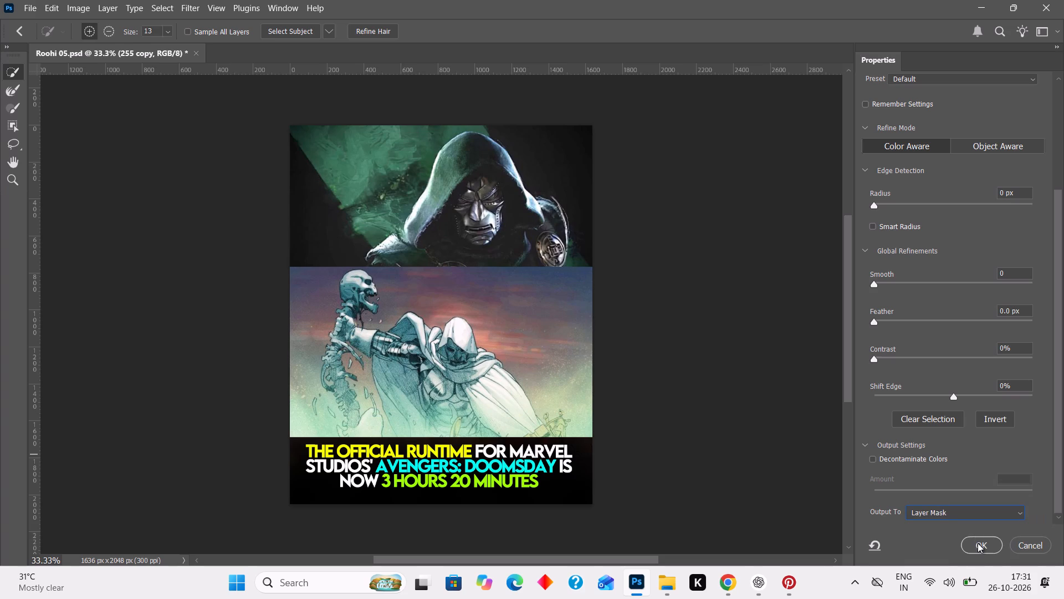
{"action": "left_click", "coordinate": [978, 543]}
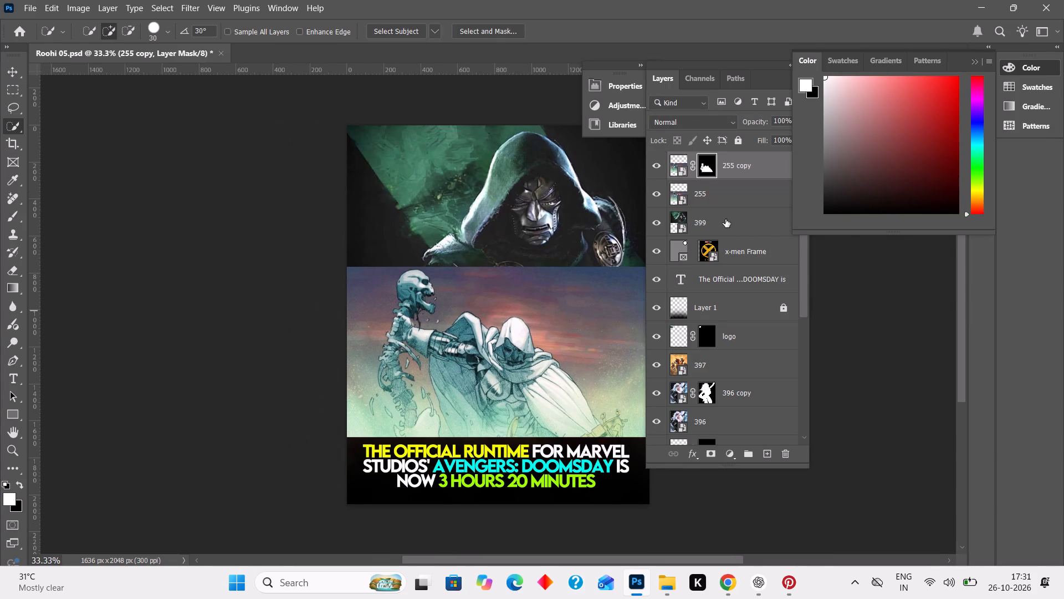
Move layer 399 between 255 copy and 255 in the layer stack.
{"action": "left_click_drag", "start_coordinate": [725, 220], "coordinate": [724, 187]}
{"action": "left_click", "coordinate": [876, 270]}
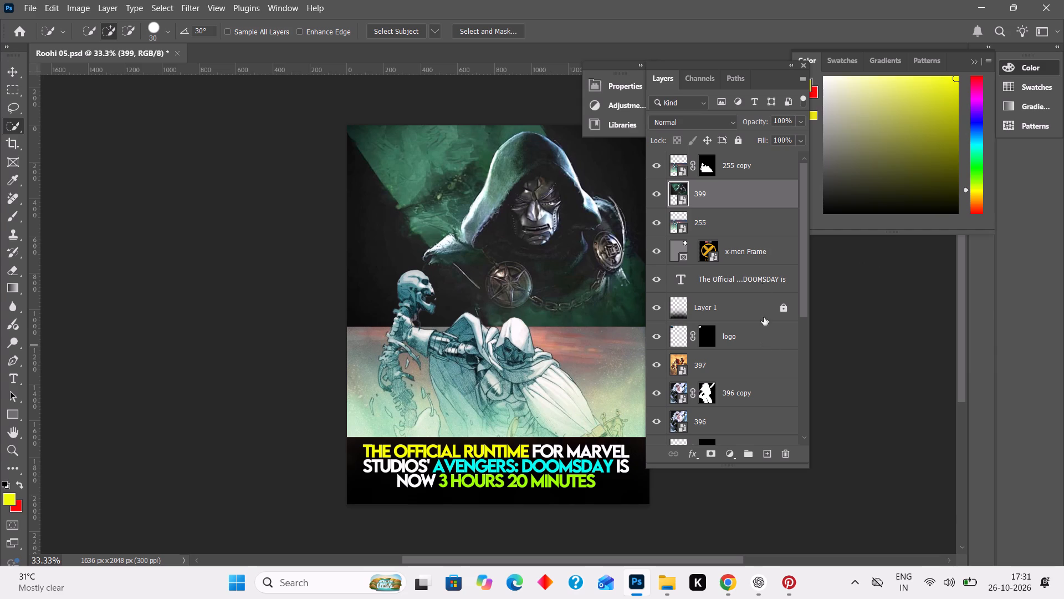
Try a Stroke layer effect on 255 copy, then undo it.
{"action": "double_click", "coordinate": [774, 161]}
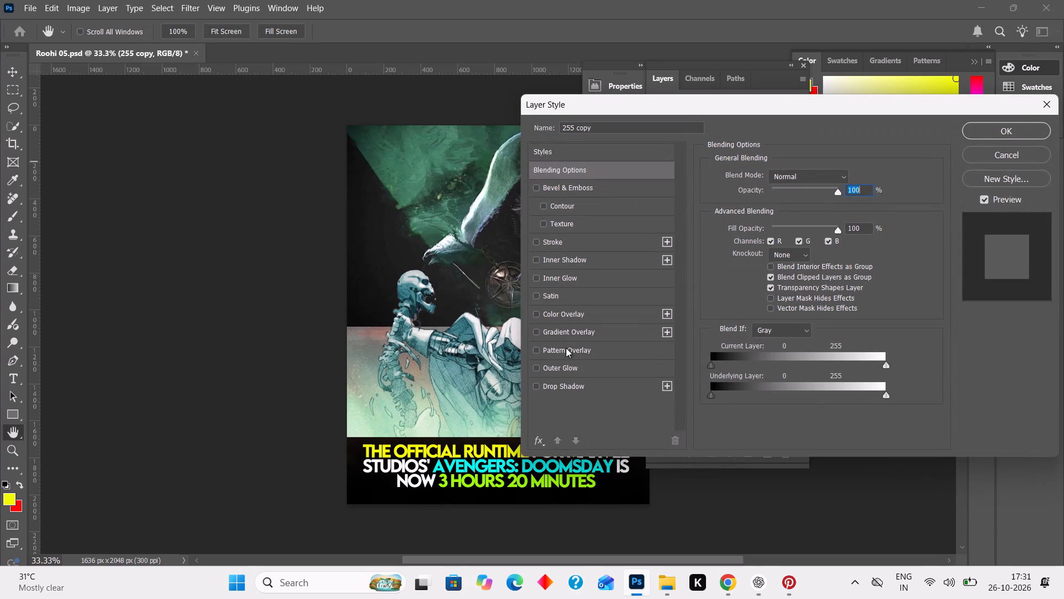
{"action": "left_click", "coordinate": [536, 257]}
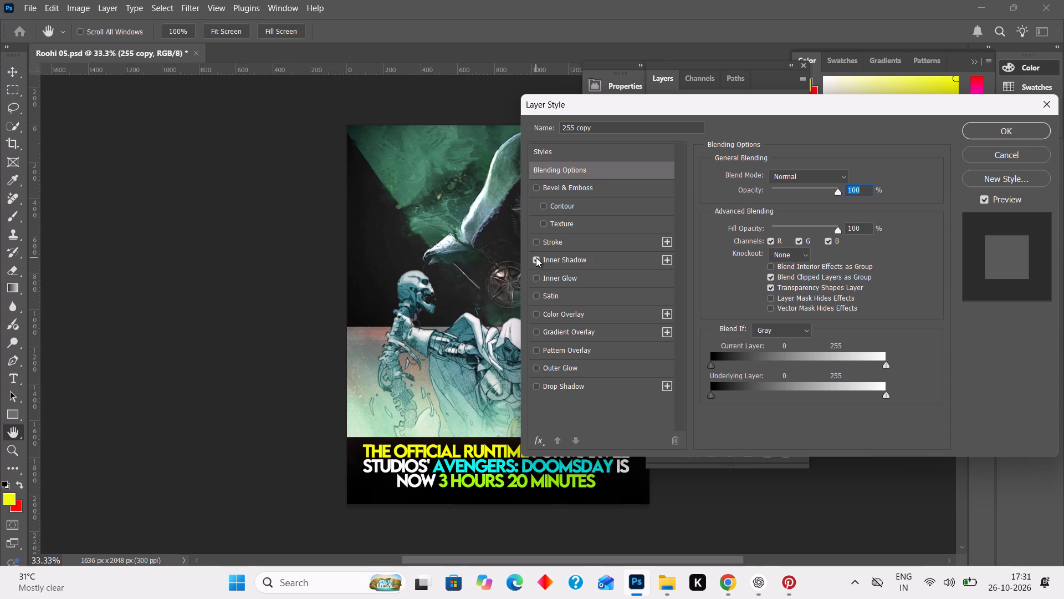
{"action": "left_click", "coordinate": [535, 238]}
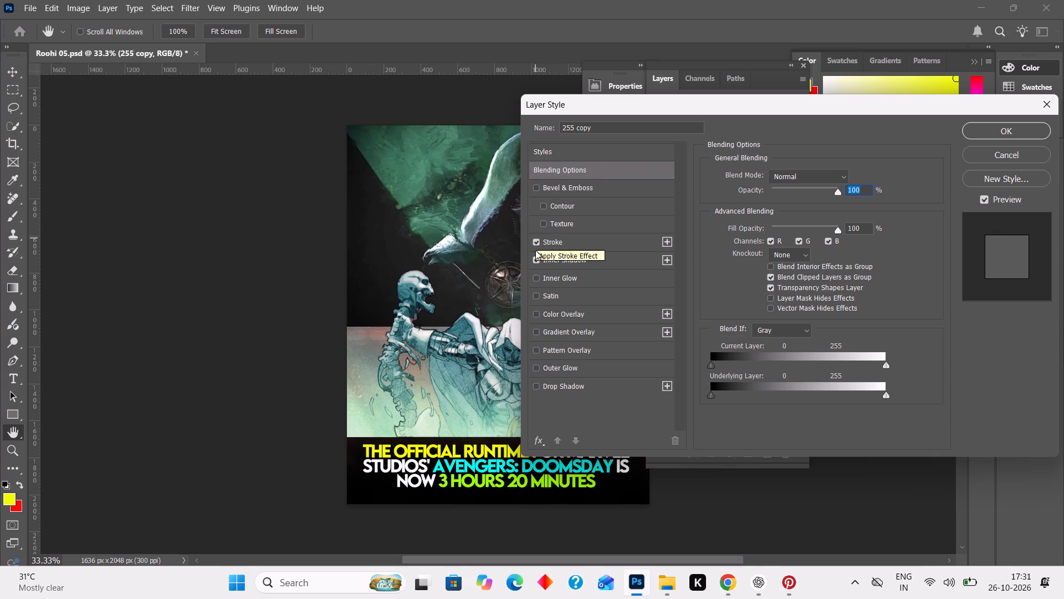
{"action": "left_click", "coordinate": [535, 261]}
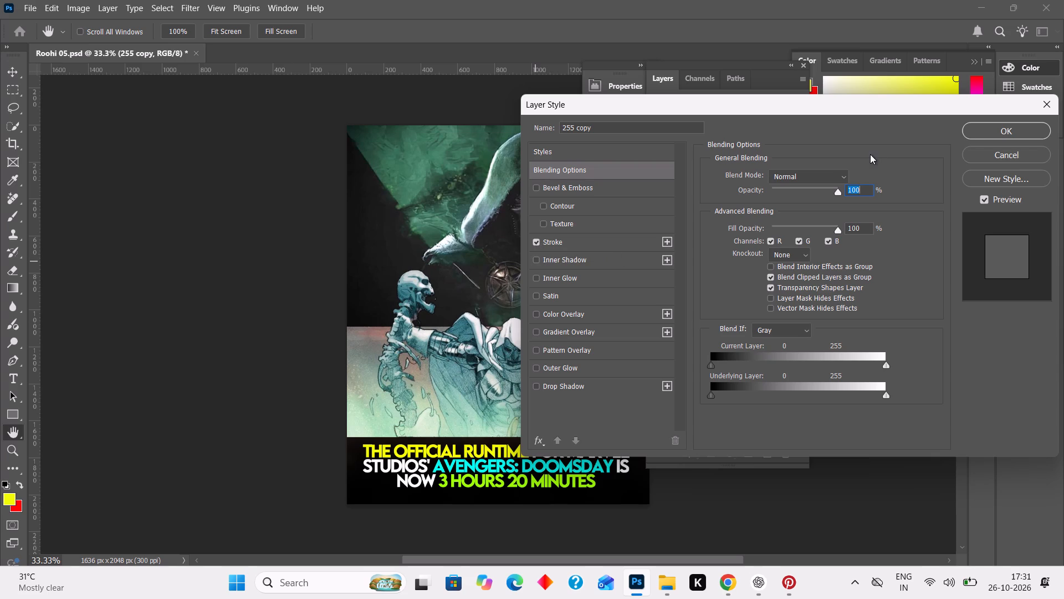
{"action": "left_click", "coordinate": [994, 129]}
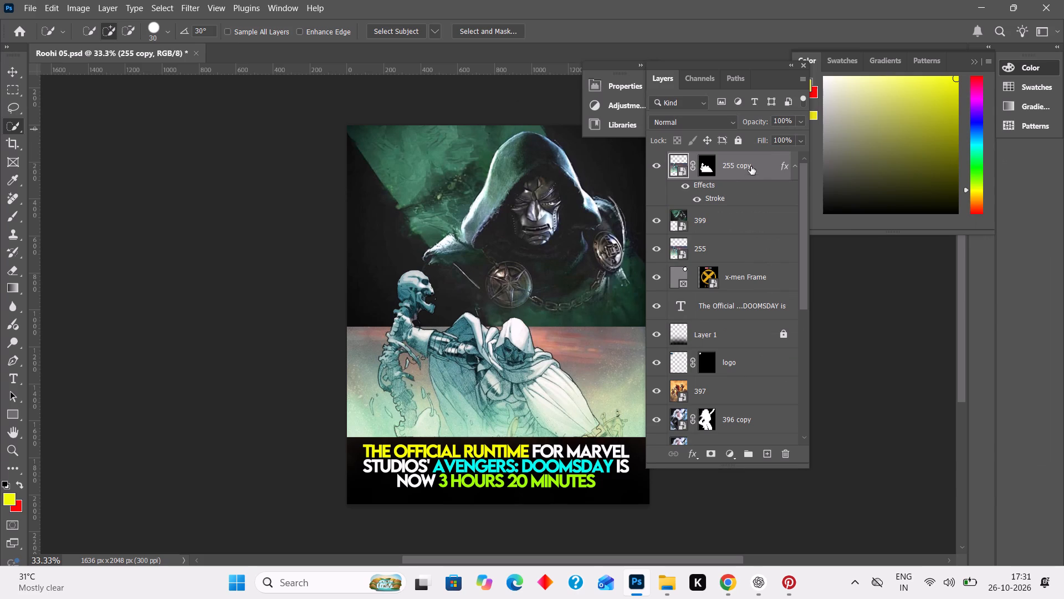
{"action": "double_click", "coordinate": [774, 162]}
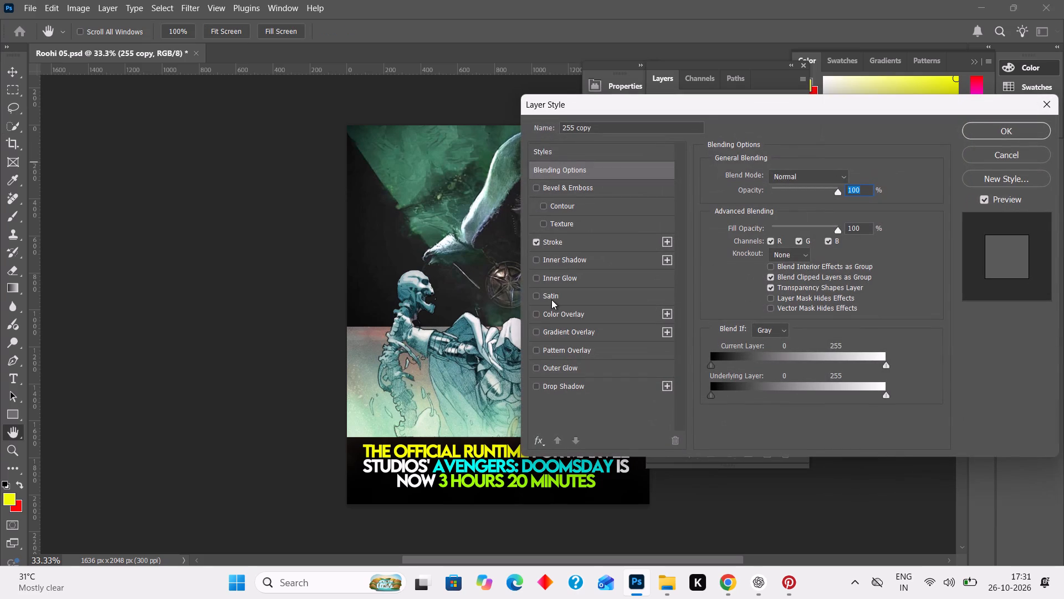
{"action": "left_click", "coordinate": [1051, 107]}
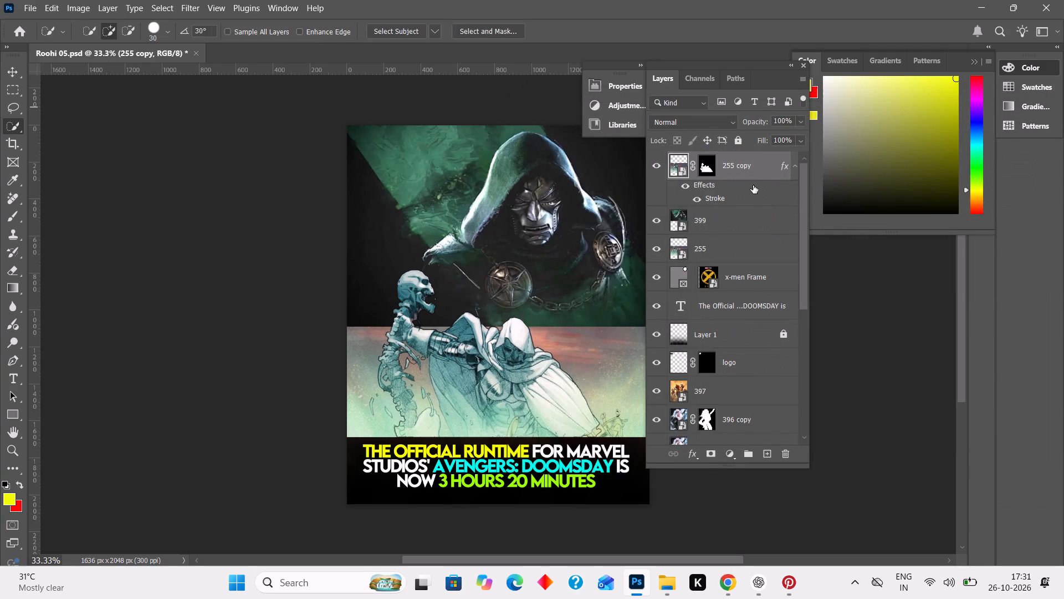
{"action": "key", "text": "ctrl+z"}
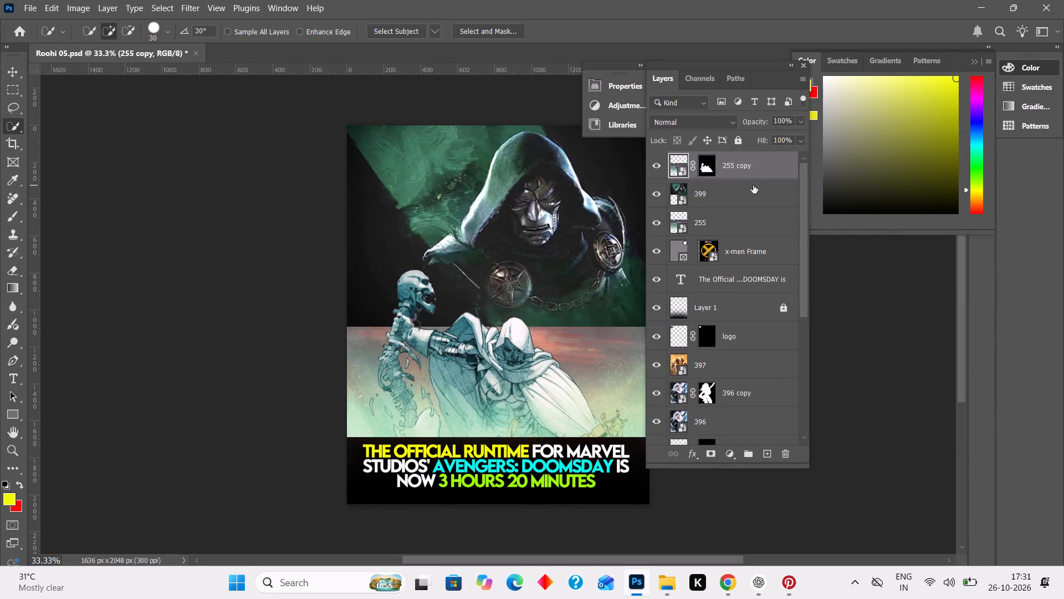
Apply an Inner Shadow layer effect to 255 copy.
{"action": "double_click", "coordinate": [757, 158]}
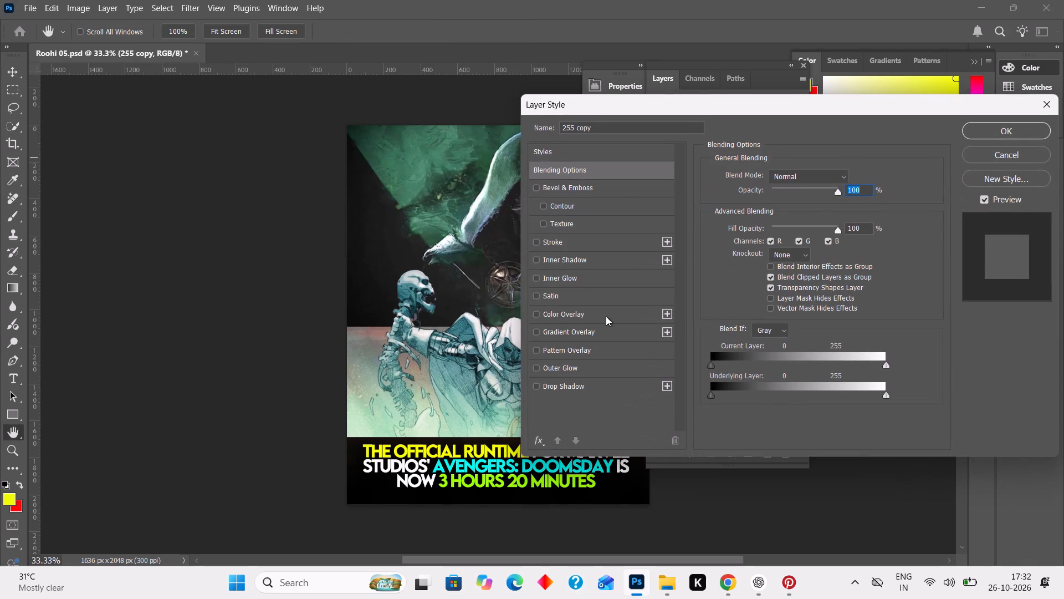
{"action": "left_click", "coordinate": [534, 258]}
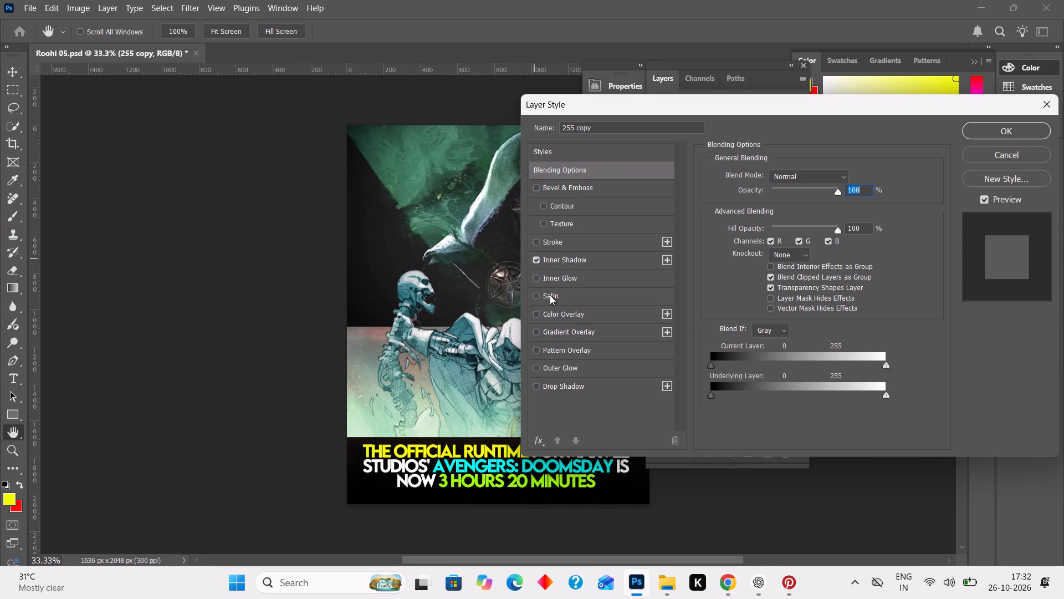
{"action": "left_click", "coordinate": [534, 274]}
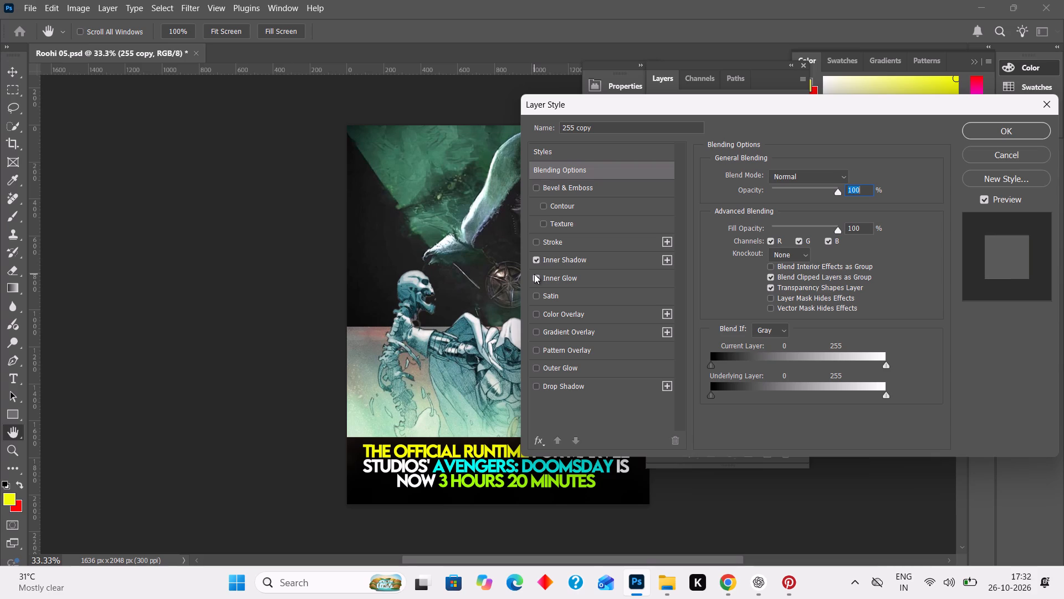
{"action": "left_click", "coordinate": [534, 274]}
{"action": "left_click", "coordinate": [534, 274]}
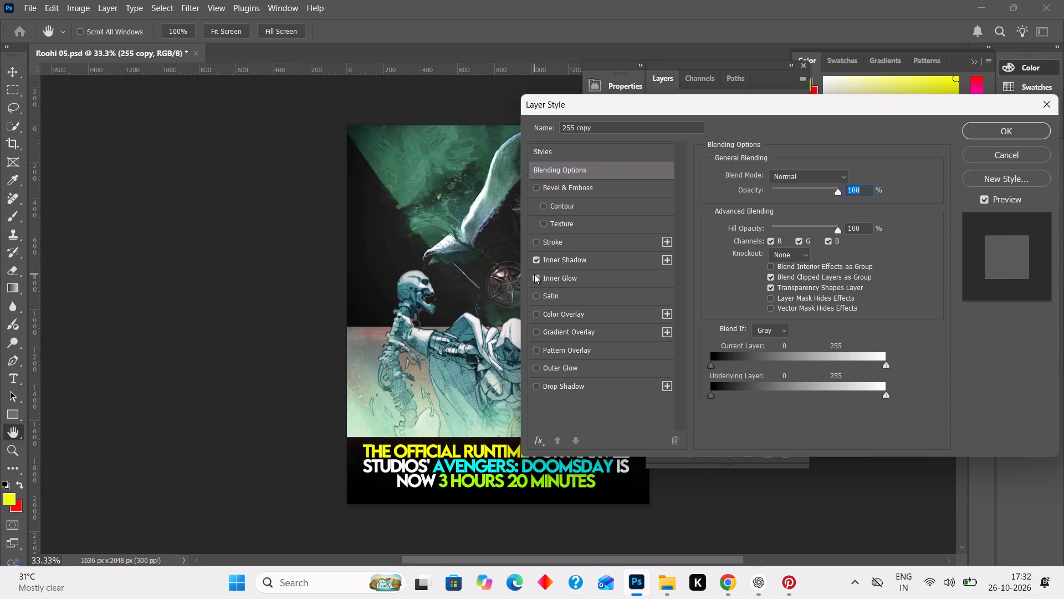
{"action": "left_click", "coordinate": [534, 274]}
{"action": "left_click", "coordinate": [1020, 125]}
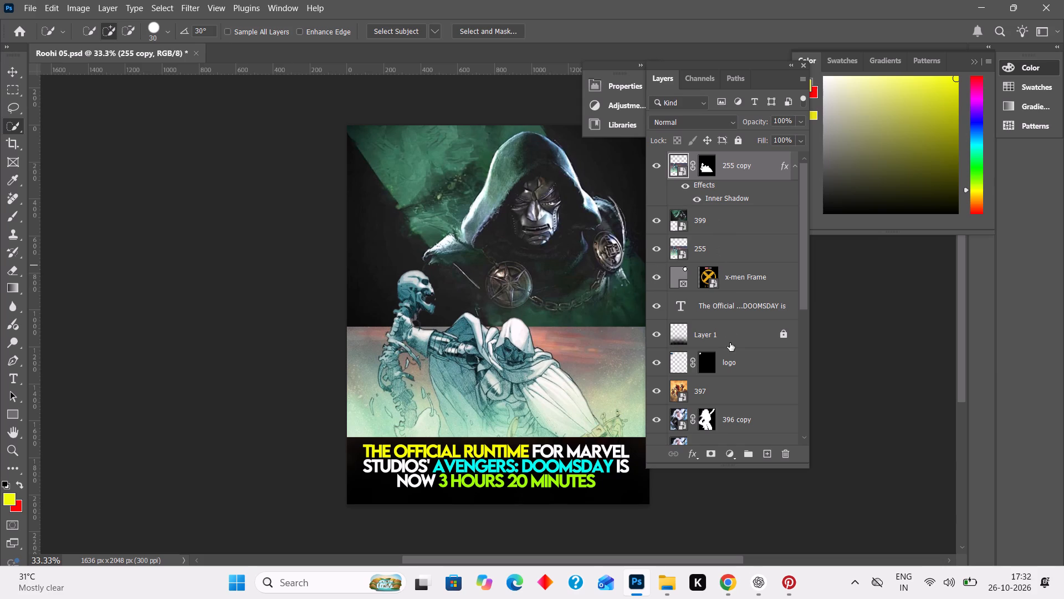
Move the dark gradient Layer 1 above 255 copy and place the headline text layer at the top of the stack.
{"action": "left_click_drag", "start_coordinate": [729, 329], "coordinate": [724, 156]}
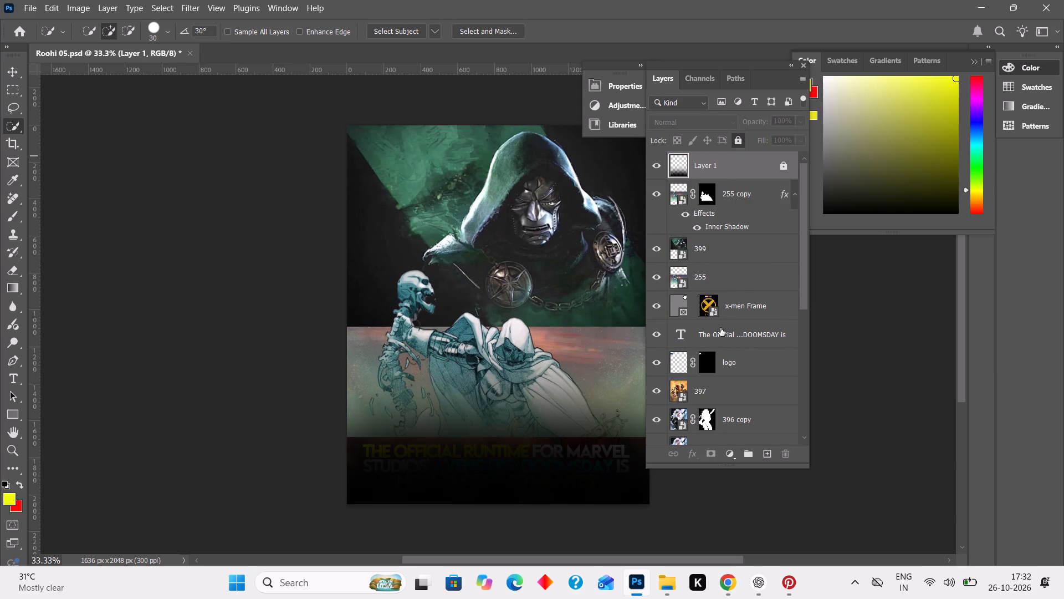
{"action": "left_click_drag", "start_coordinate": [719, 334], "coordinate": [714, 160]}
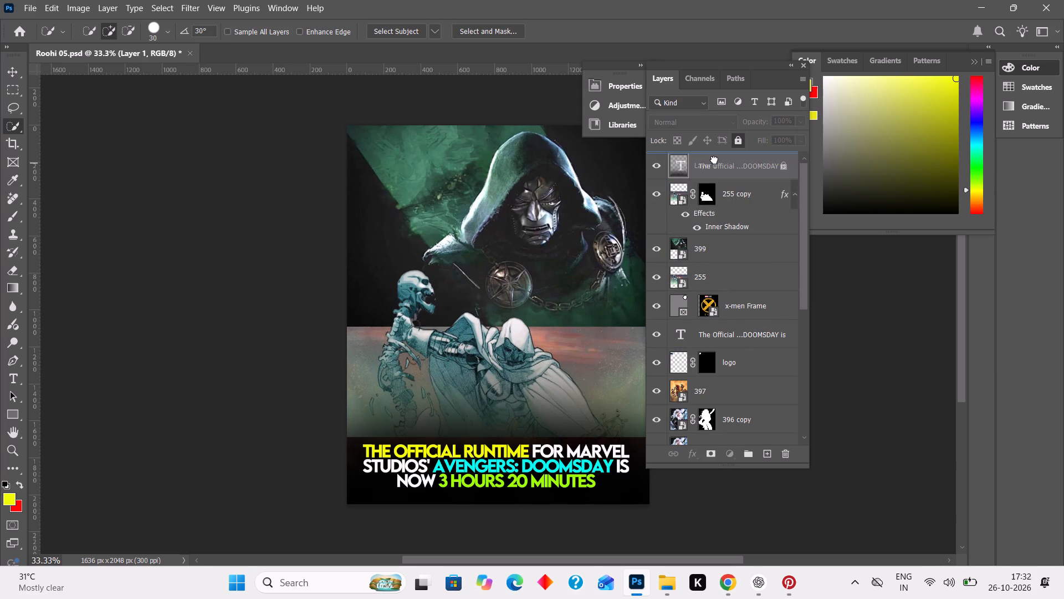
{"action": "left_click_drag", "start_coordinate": [714, 160], "coordinate": [714, 162]}
{"action": "left_click", "coordinate": [901, 317]}
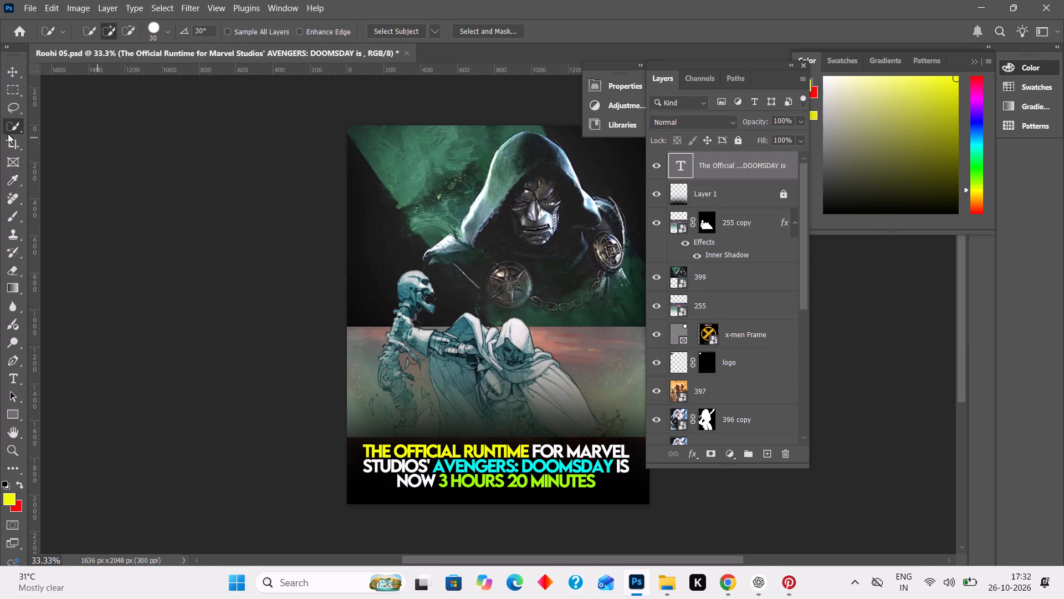
Move the gradient layer “Layer 1 copy” from the bottom of the stack to between the headline text and Layer 1.
{"action": "left_click", "coordinate": [17, 68]}
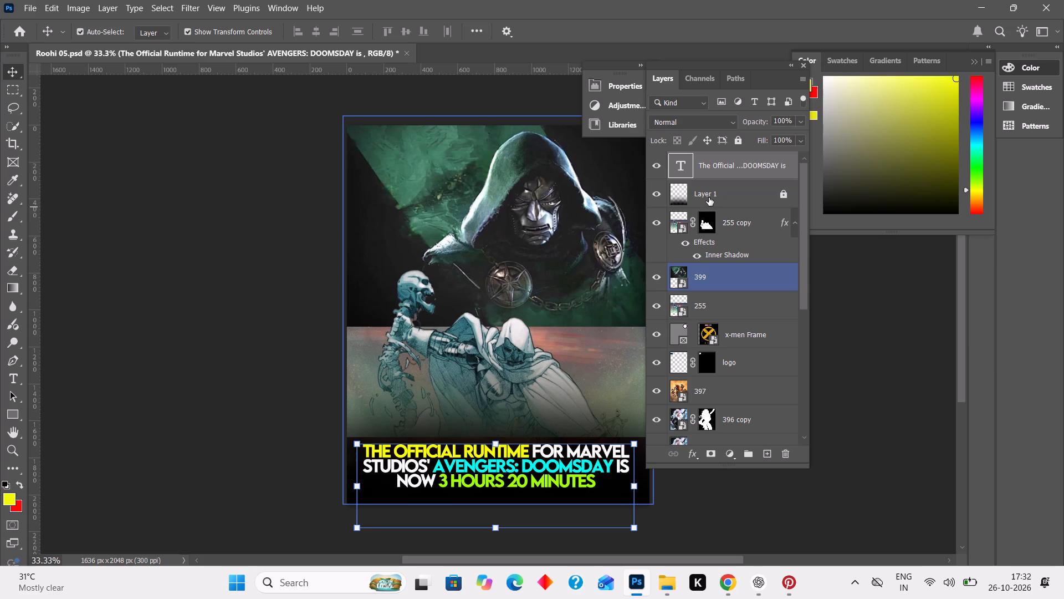
{"action": "scroll", "coordinate": [722, 339], "scroll_direction": "down", "scroll_amount": 1}
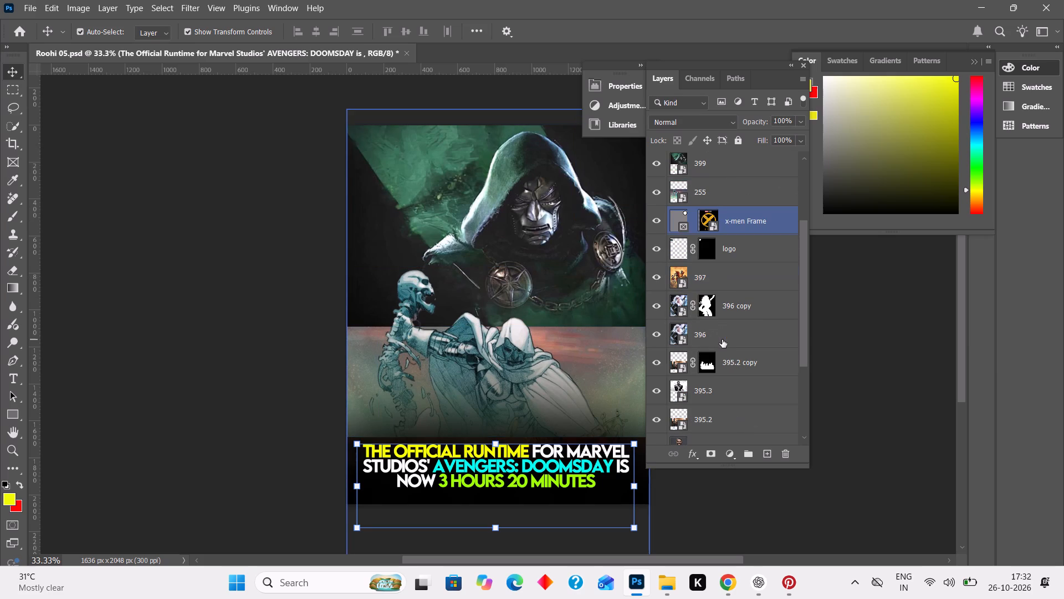
{"action": "scroll", "coordinate": [722, 339], "scroll_direction": "down", "scroll_amount": 1}
{"action": "scroll", "coordinate": [724, 397], "scroll_direction": "down", "scroll_amount": 1}
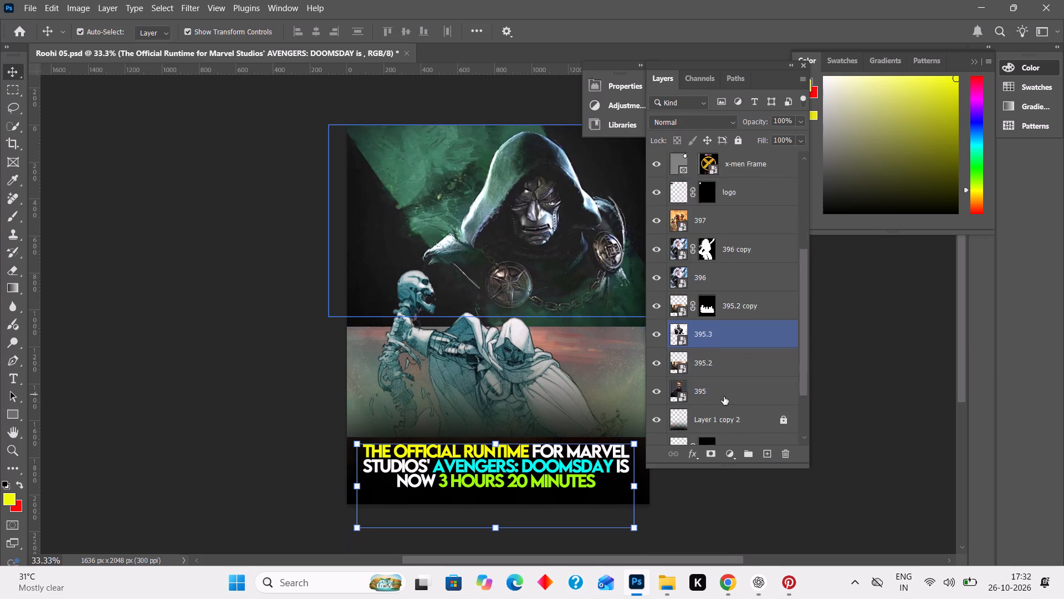
{"action": "scroll", "coordinate": [724, 397], "scroll_direction": "down", "scroll_amount": 1}
{"action": "scroll", "coordinate": [724, 335], "scroll_direction": "down", "scroll_amount": 1}
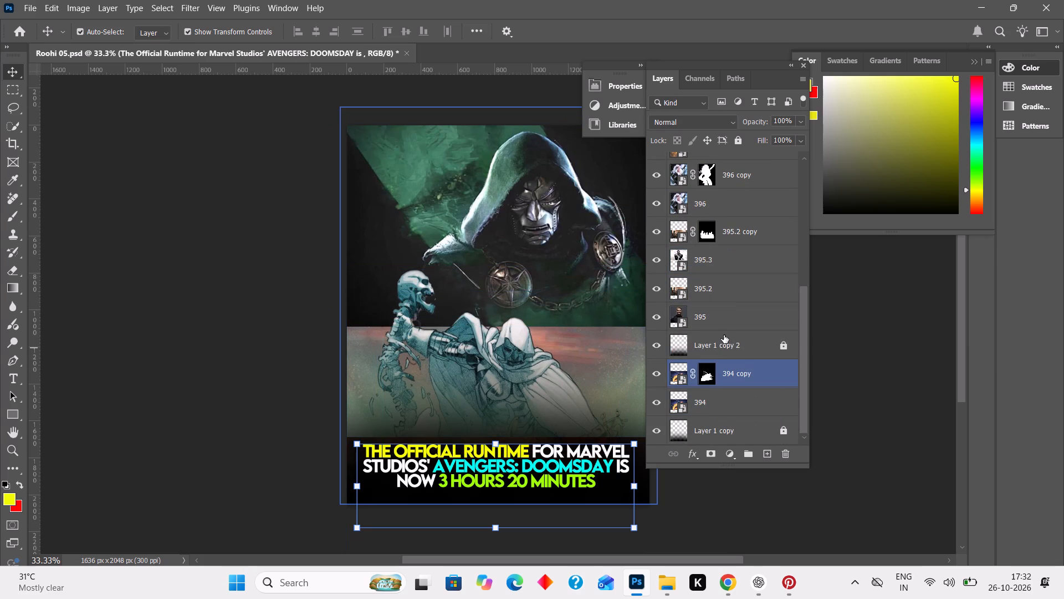
{"action": "scroll", "coordinate": [724, 335], "scroll_direction": "down", "scroll_amount": 1}
{"action": "scroll", "coordinate": [729, 382], "scroll_direction": "down", "scroll_amount": 2}
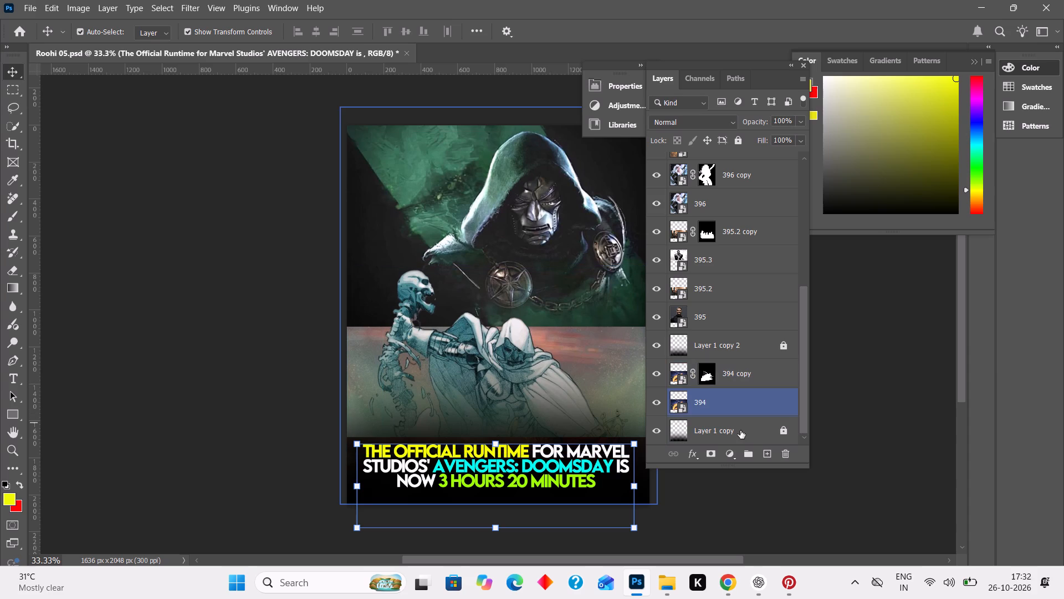
{"action": "left_click_drag", "start_coordinate": [740, 431], "coordinate": [729, 175]}
{"action": "scroll", "coordinate": [729, 175], "scroll_direction": "up", "scroll_amount": 1}
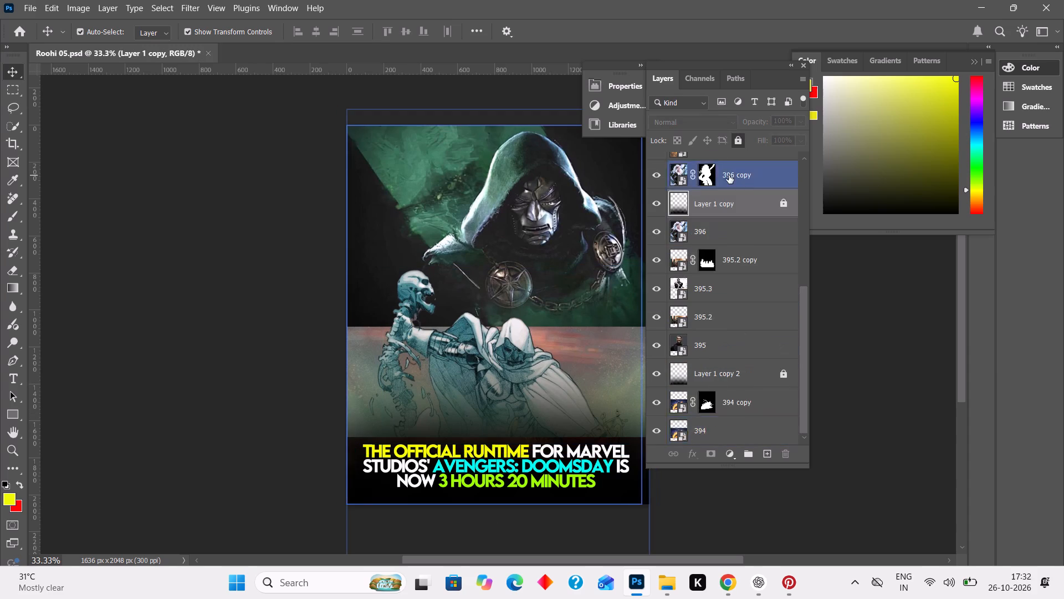
{"action": "scroll", "coordinate": [729, 175], "scroll_direction": "up", "scroll_amount": 1}
{"action": "left_click_drag", "start_coordinate": [724, 319], "coordinate": [727, 211]}
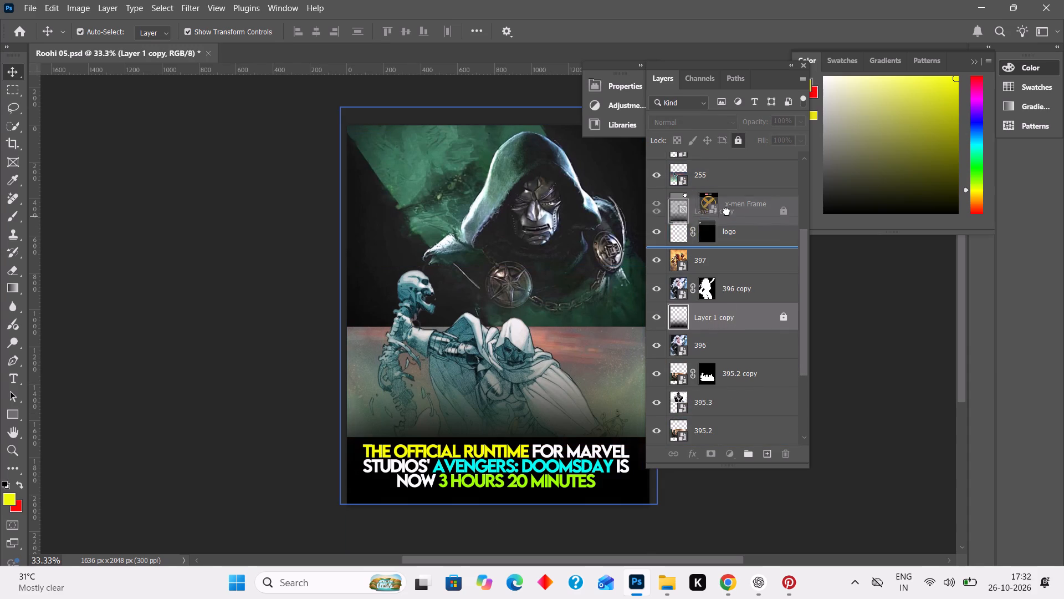
{"action": "left_click_drag", "start_coordinate": [727, 211], "coordinate": [727, 190]}
{"action": "scroll", "coordinate": [727, 190], "scroll_direction": "up", "scroll_amount": 1}
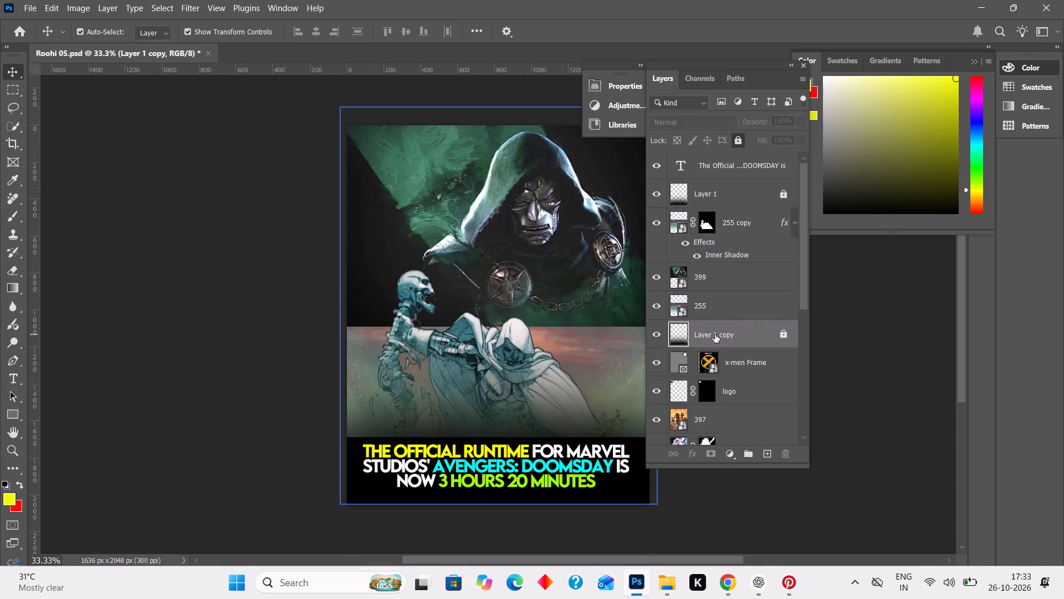
{"action": "left_click_drag", "start_coordinate": [715, 334], "coordinate": [718, 185]}
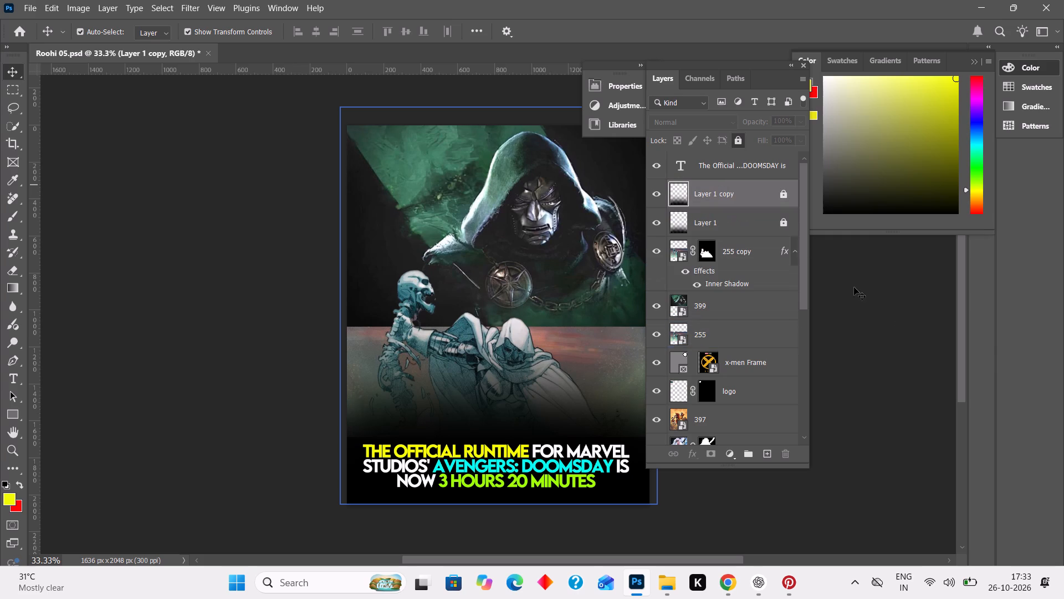
{"action": "left_click", "coordinate": [908, 339]}
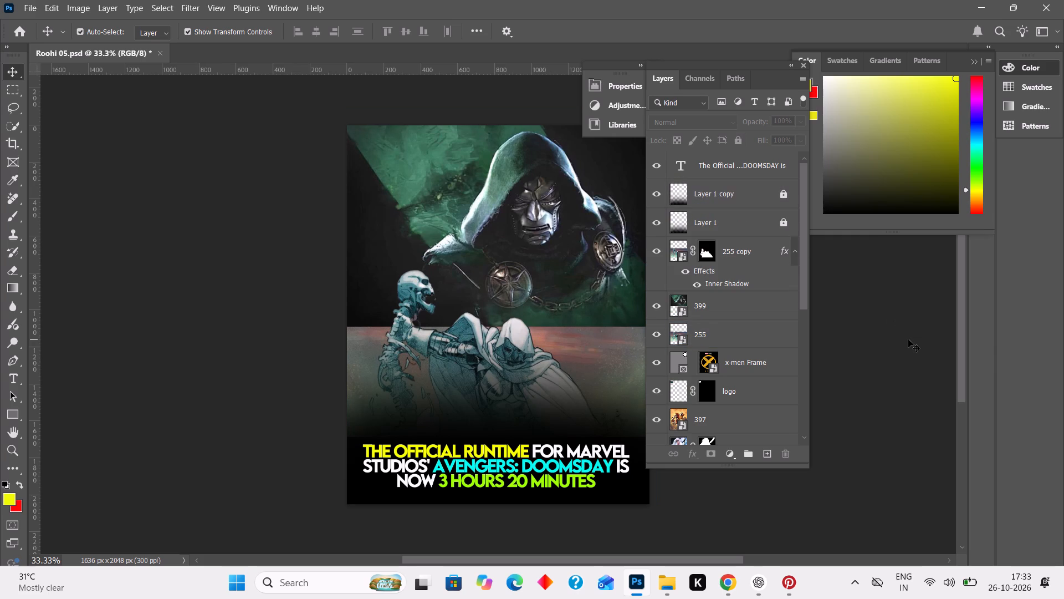
Nudge the hooded Doom artwork on layer 399 slightly upward, so its top edge extends just past the canvas.
{"action": "left_click", "coordinate": [533, 198]}
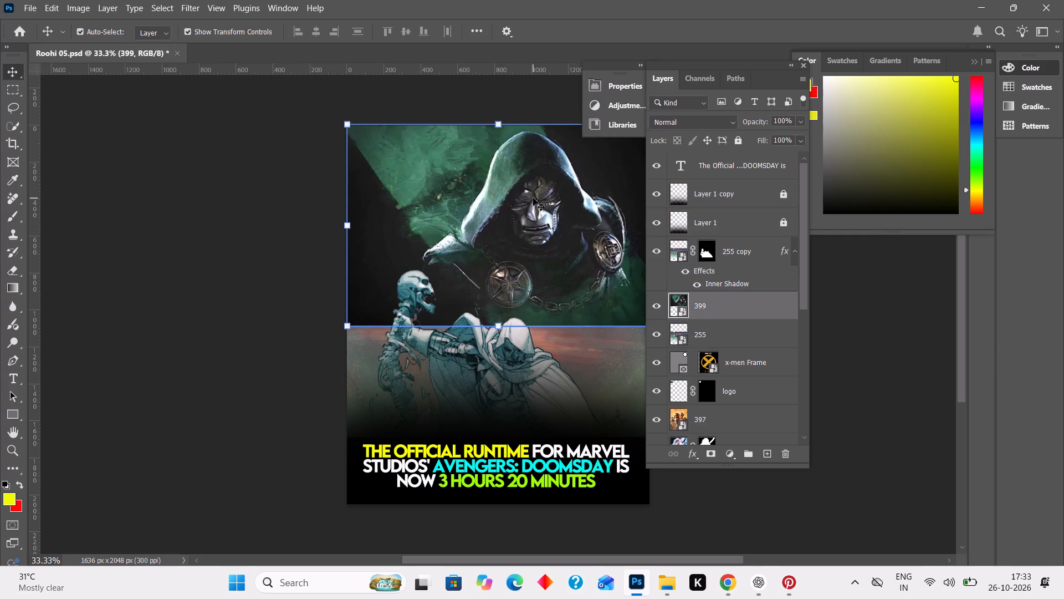
{"action": "key", "text": "Up"}
{"action": "key", "text": "Up"}
{"action": "key", "text": "Up"}
{"action": "key", "text": "Up"}
{"action": "key", "text": "Up"}
{"action": "key", "text": "Up"}
{"action": "key", "text": "Up"}
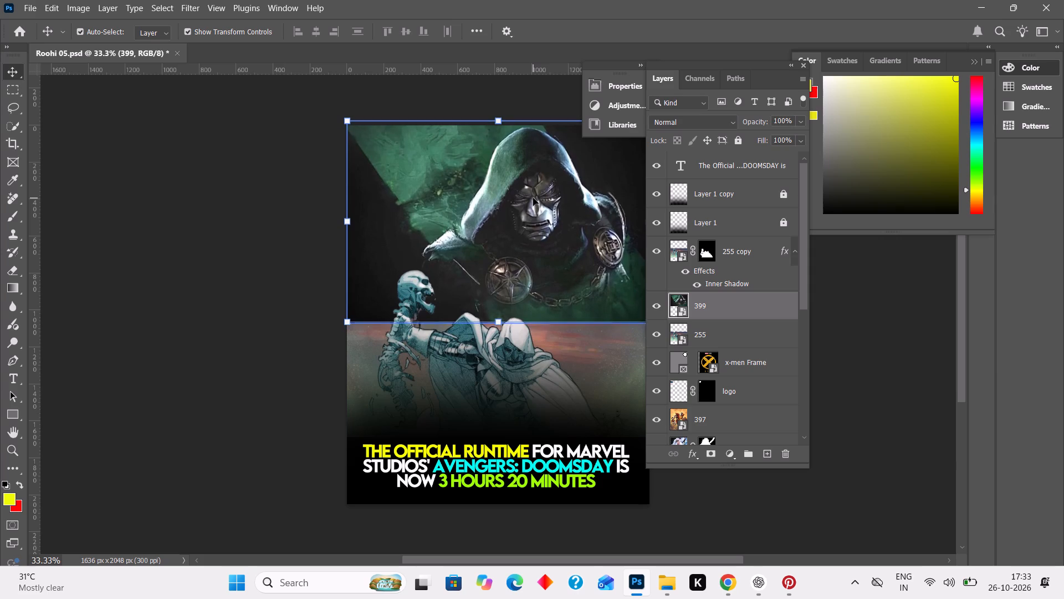
{"action": "key", "text": "Up"}
{"action": "key", "text": "Up"}
{"action": "key", "text": "Up"}
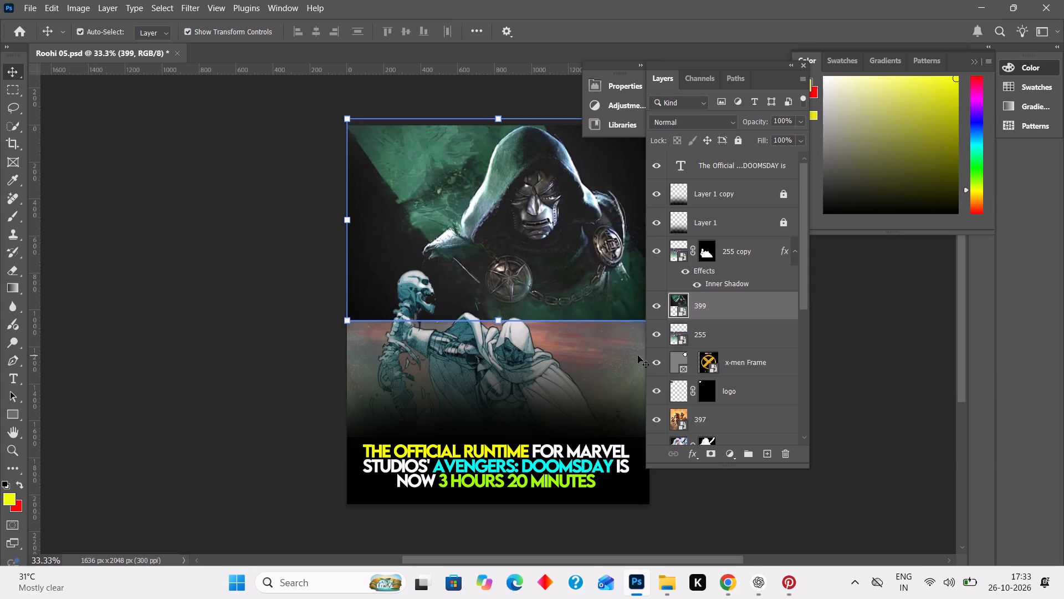
{"action": "left_click", "coordinate": [892, 354]}
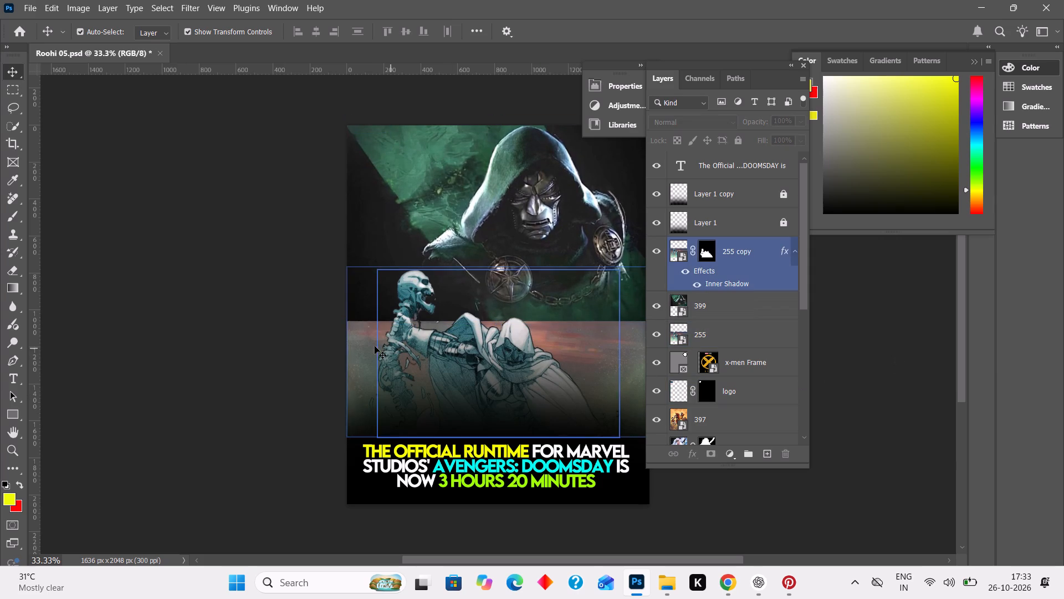
Nudge the masked skeleton and hooded figure cut-out on 255 copy slightly upward.
{"action": "left_click", "coordinate": [459, 357]}
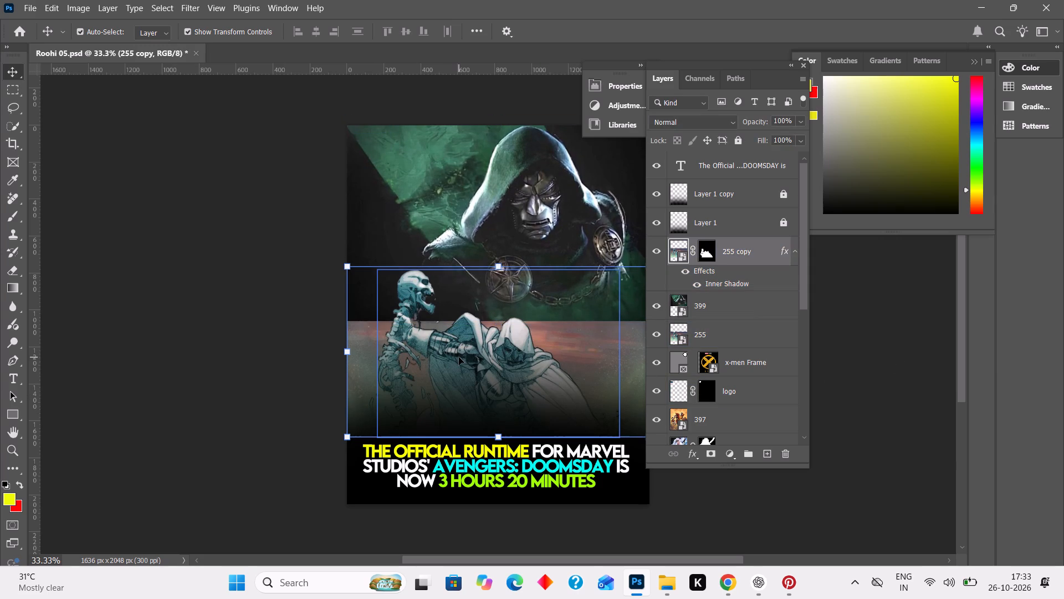
{"action": "key", "text": "Up"}
{"action": "key", "text": "Up"}
{"action": "key", "text": "Up"}
{"action": "key", "text": "Up"}
{"action": "key", "text": "Up"}
{"action": "key", "text": "Up"}
{"action": "key", "text": "Up"}
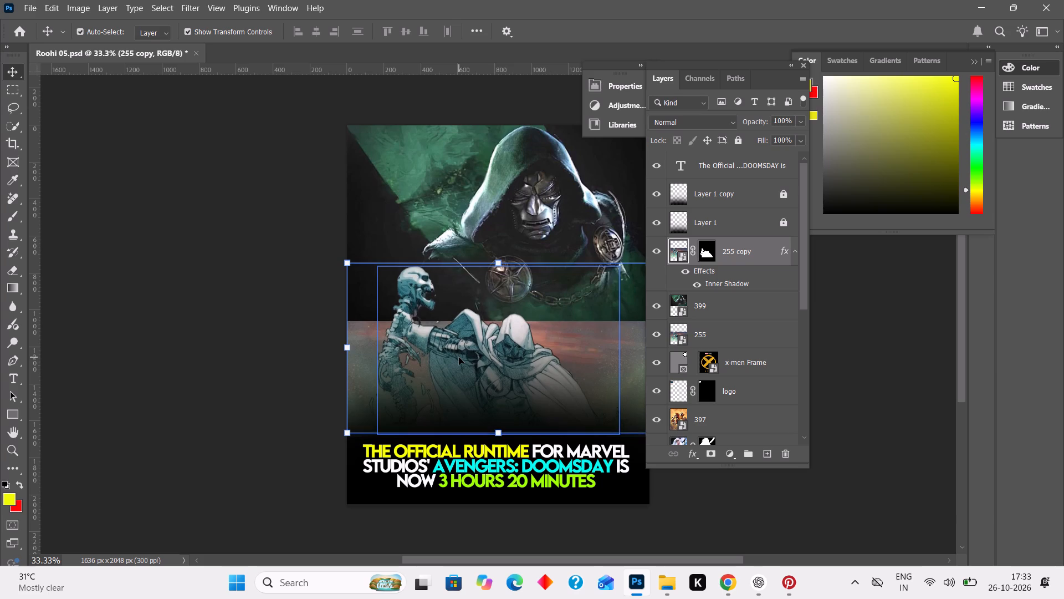
{"action": "key", "text": "Up"}
{"action": "key", "text": "Up"}
{"action": "key", "text": "Up"}
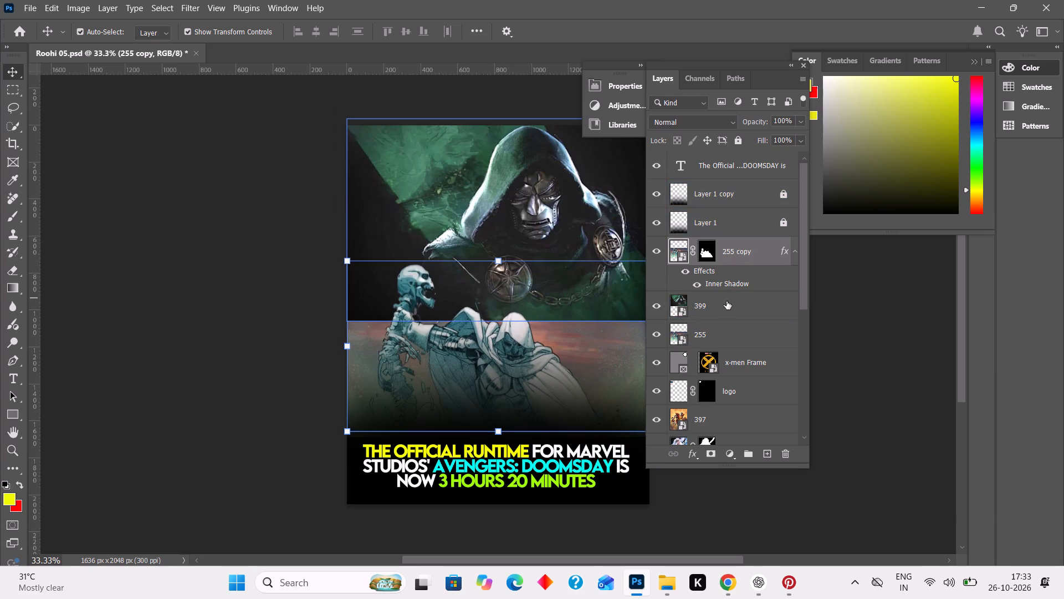
Nudge the artwork on layer 255 slightly upward so that it lines up with the cut-out on 255 copy.
{"action": "left_click", "coordinate": [739, 326]}
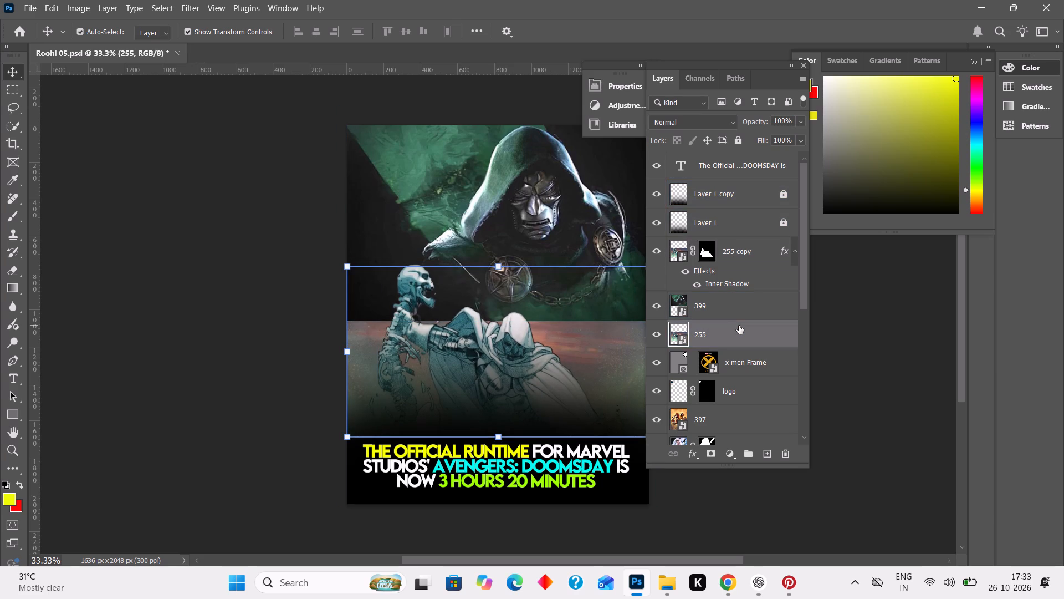
{"action": "key", "text": "Up"}
{"action": "key", "text": "Up"}
{"action": "key", "text": "Up"}
{"action": "key", "text": "Up"}
{"action": "key", "text": "Up"}
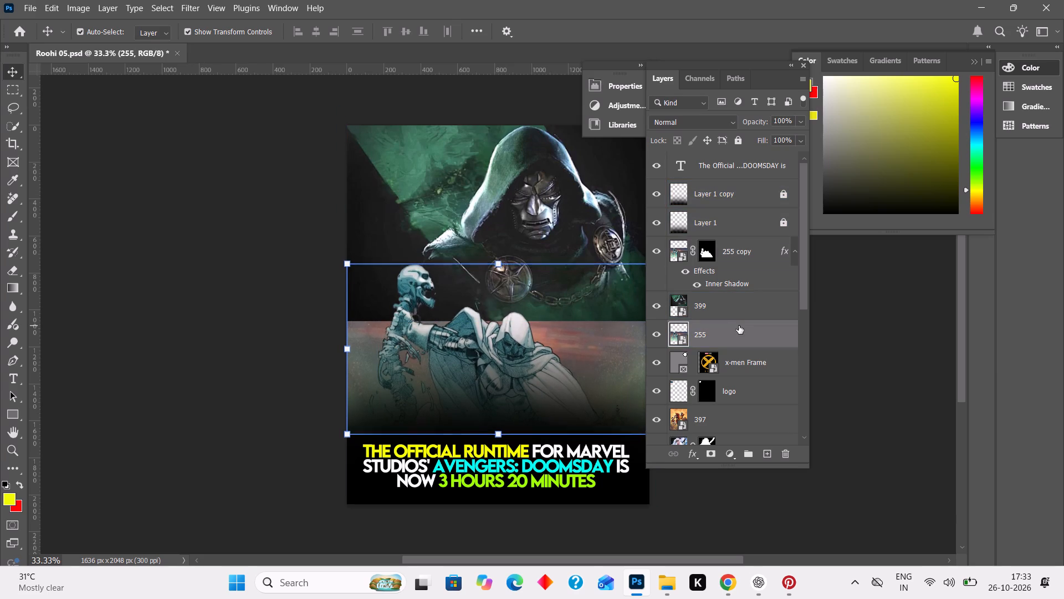
{"action": "key", "text": "Up"}
{"action": "key", "text": "Up"}
{"action": "key", "text": "Up"}
{"action": "key", "text": "Up"}
{"action": "key", "text": "Up"}
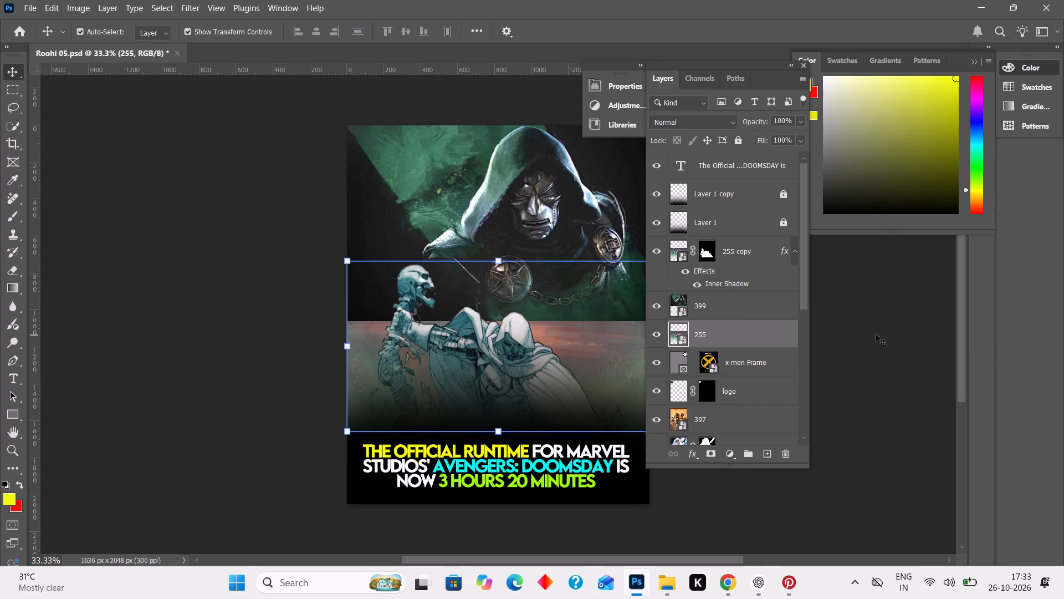
{"action": "left_click", "coordinate": [917, 323]}
{"action": "left_click", "coordinate": [917, 323]}
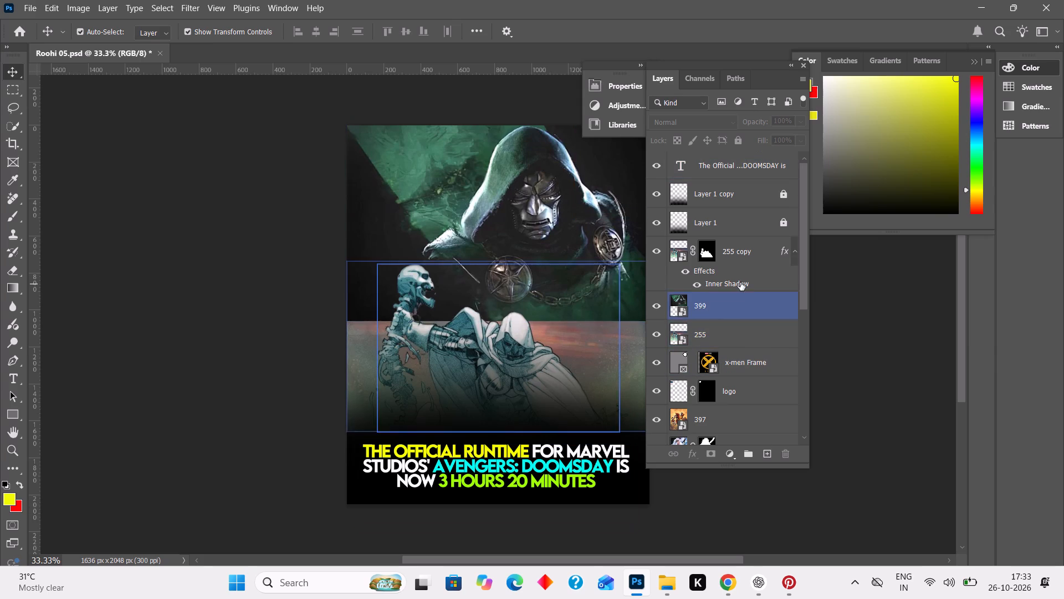
Move the logo layer up the stack to sit between the headline text layer and Layer 1 copy.
{"action": "scroll", "coordinate": [730, 379], "scroll_direction": "down", "scroll_amount": 1}
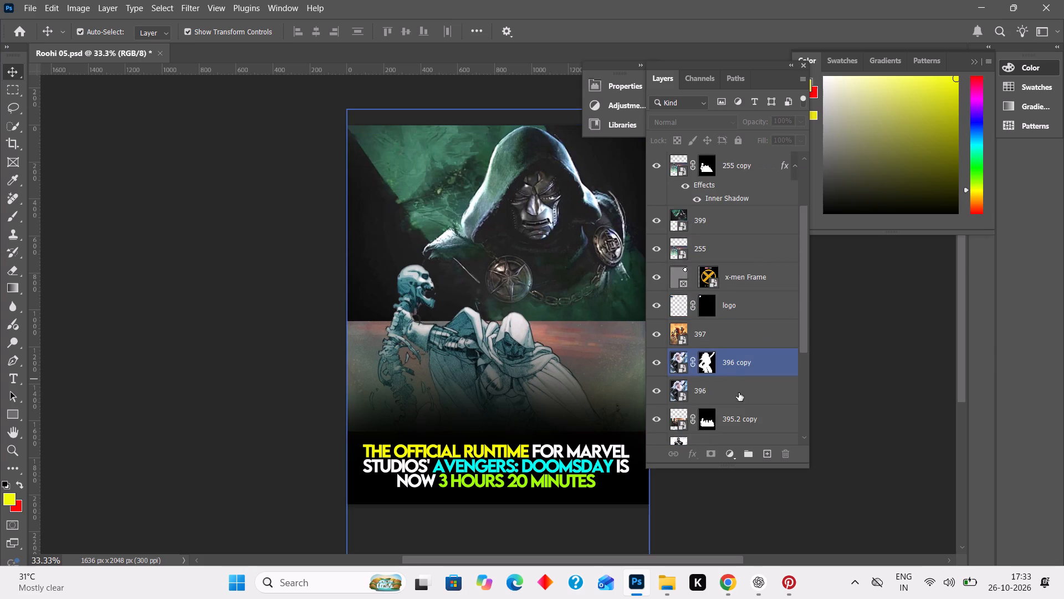
{"action": "scroll", "coordinate": [751, 340], "scroll_direction": "down", "scroll_amount": 2}
{"action": "scroll", "coordinate": [751, 340], "scroll_direction": "up", "scroll_amount": 1}
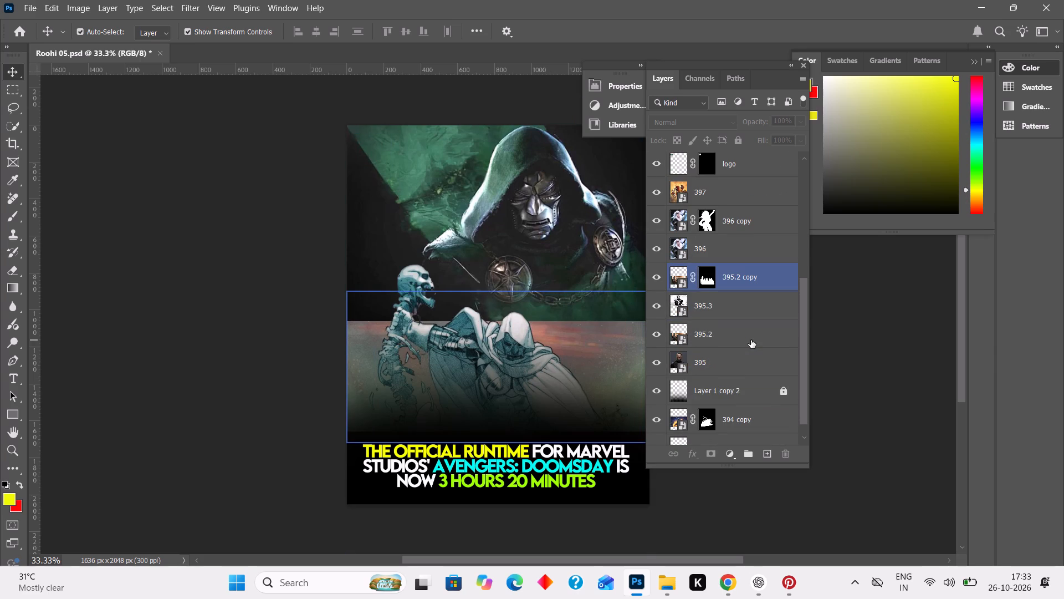
{"action": "scroll", "coordinate": [751, 340], "scroll_direction": "up", "scroll_amount": 1}
{"action": "left_click_drag", "start_coordinate": [740, 395], "coordinate": [728, 172]}
{"action": "left_click", "coordinate": [1010, 322]}
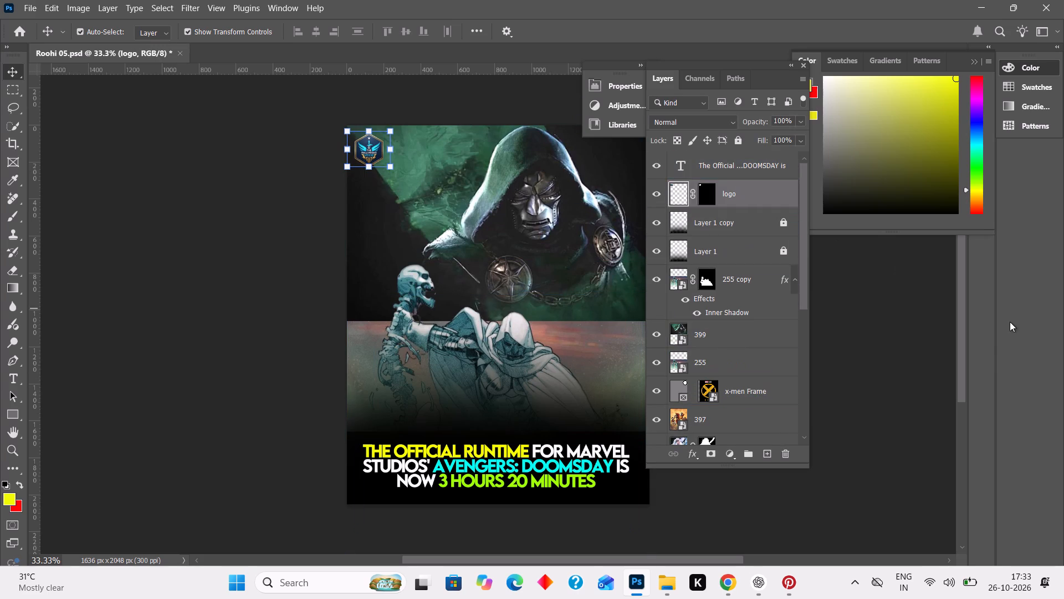
{"action": "left_click", "coordinate": [868, 317]}
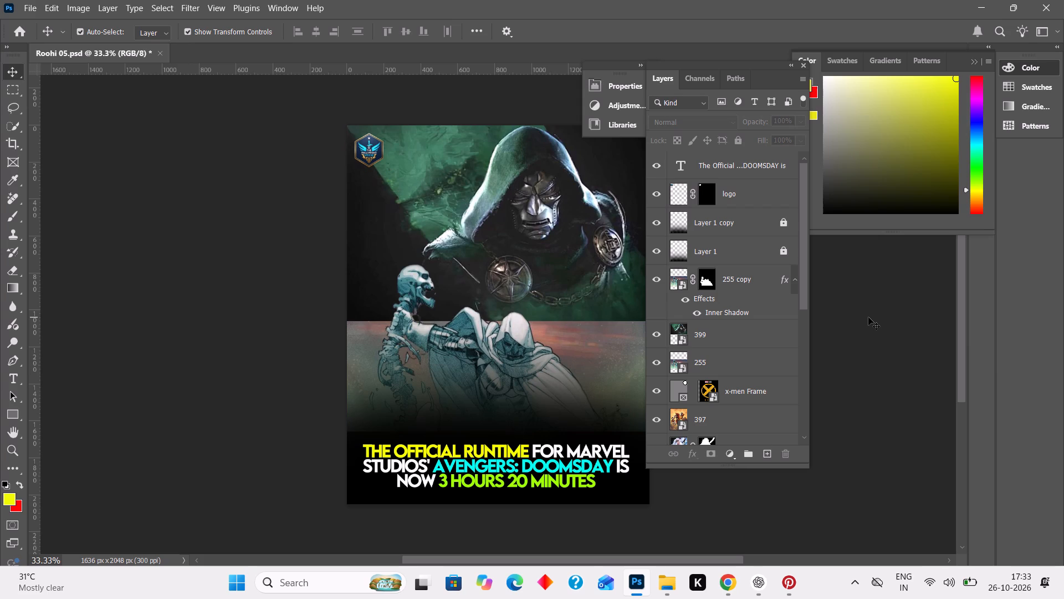
{"action": "key", "text": "ctrl+alt+s"}
{"action": "key", "text": "ctrl+alt+s"}
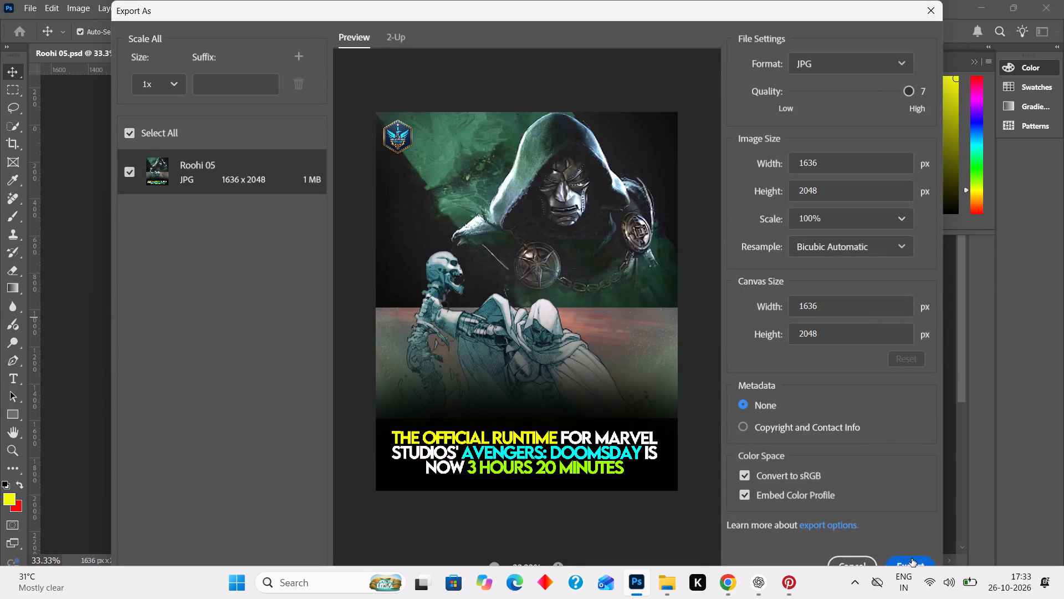
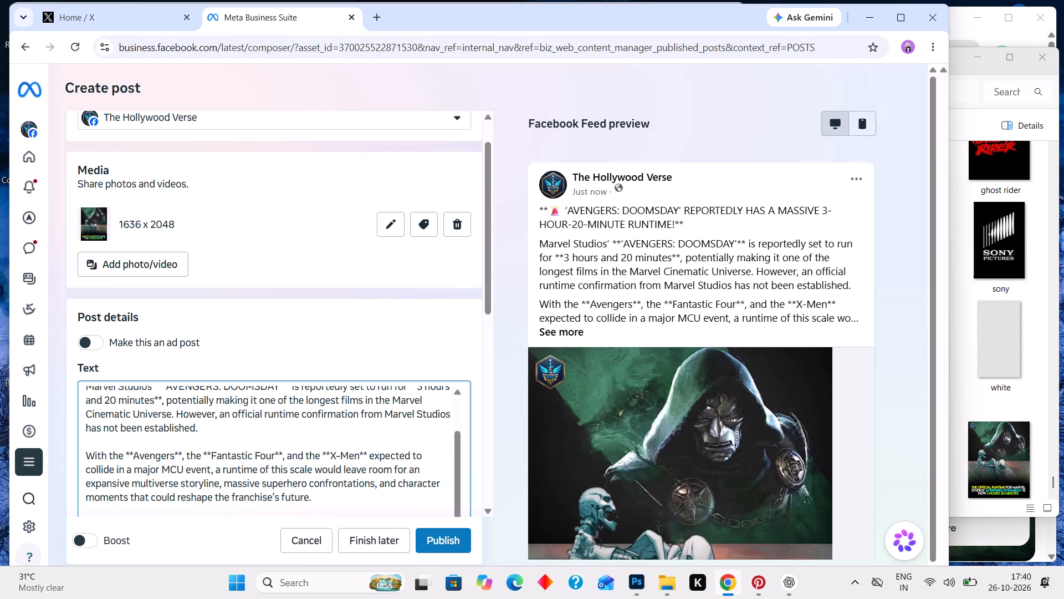
Remove the double asterisks before and after the AVENGERS: DOOMSDAY headline in the post text.
{"action": "scroll", "coordinate": [320, 433], "scroll_direction": "up", "scroll_amount": 2}
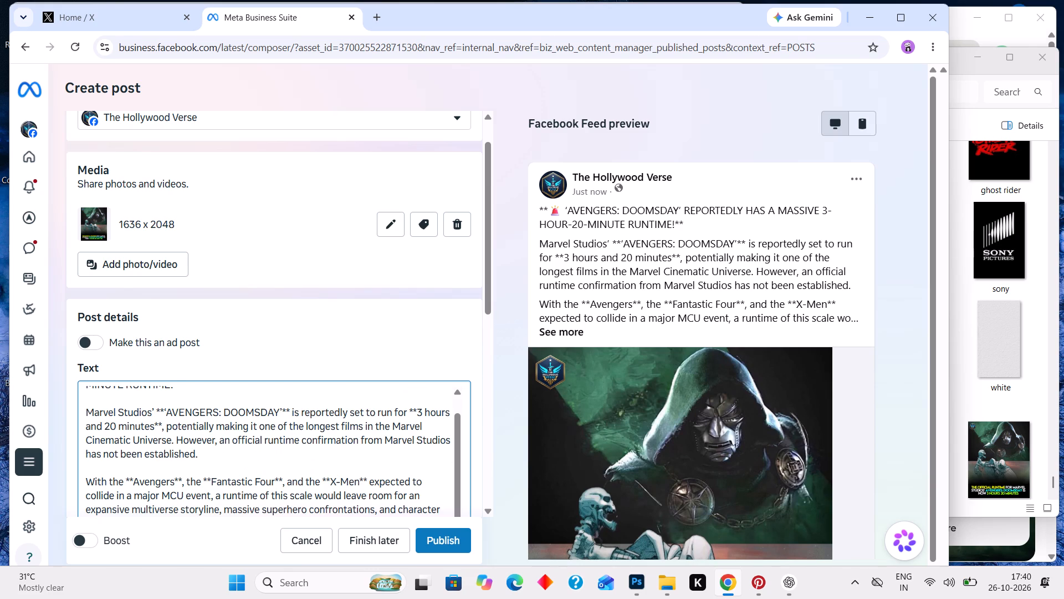
{"action": "left_click_drag", "start_coordinate": [94, 391], "coordinate": [81, 390]}
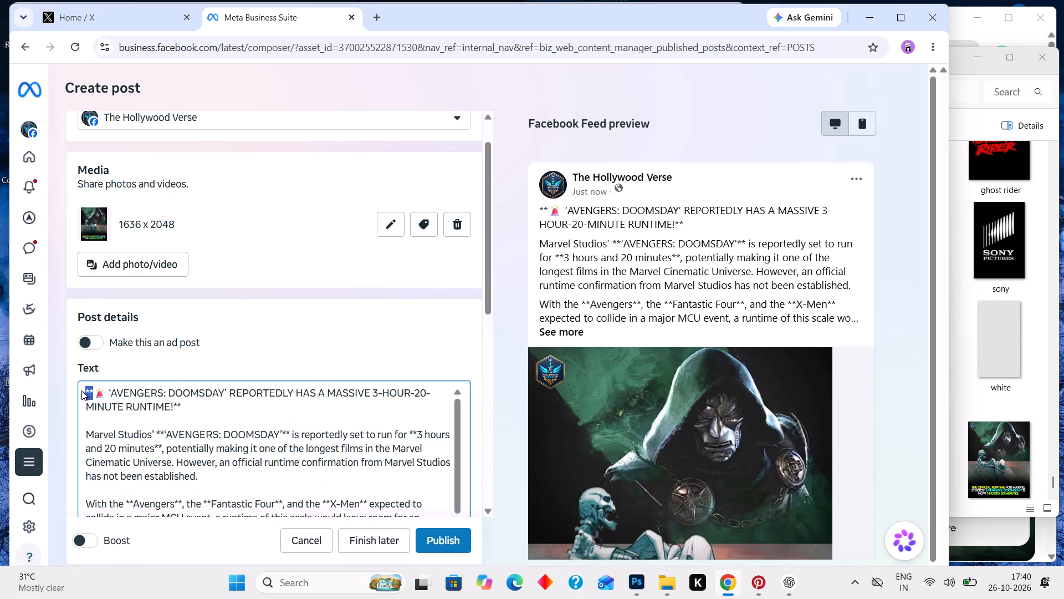
{"action": "left_click_drag", "start_coordinate": [81, 390], "coordinate": [81, 391]}
{"action": "key", "text": "BackSpace"}
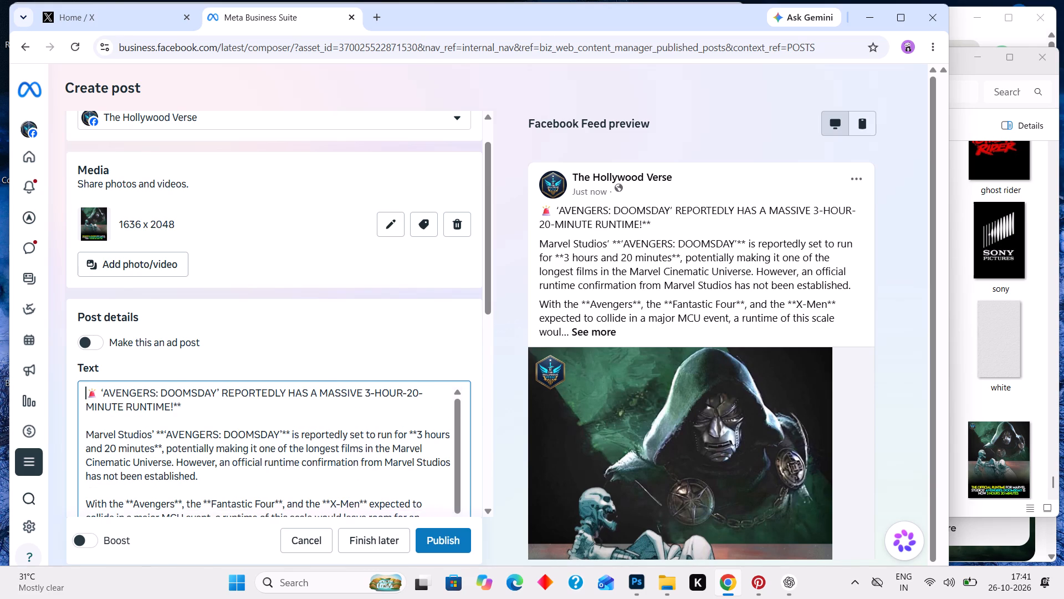
{"action": "left_click", "coordinate": [195, 409]}
{"action": "key", "text": "BackSpace"}
{"action": "key", "text": "BackSpace"}
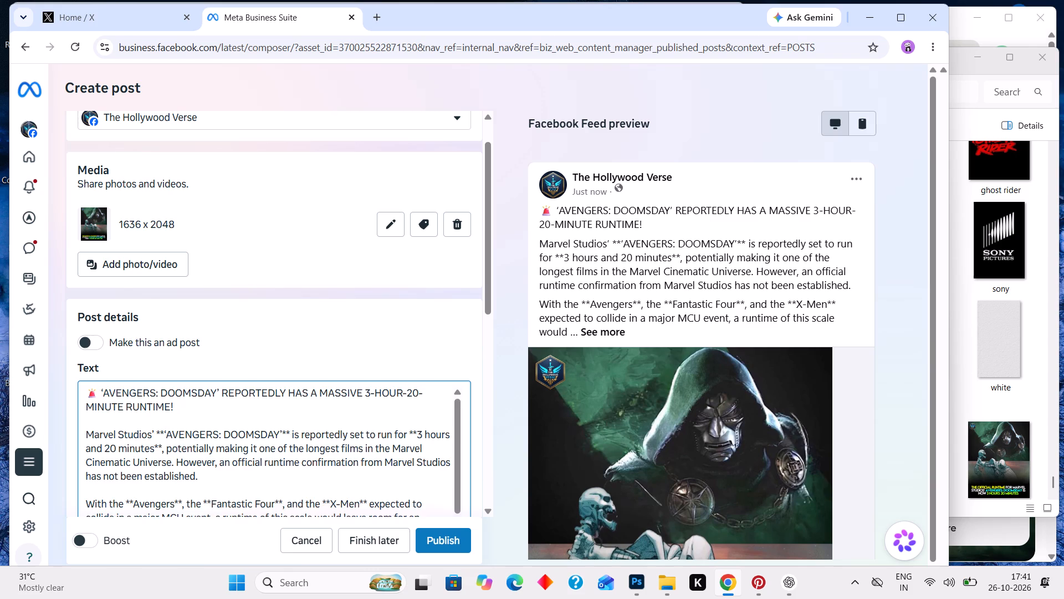
Check the rest of the post settings and publish the post to The Hollywood Verse page.
{"action": "scroll", "coordinate": [195, 409], "scroll_direction": "down", "scroll_amount": 7}
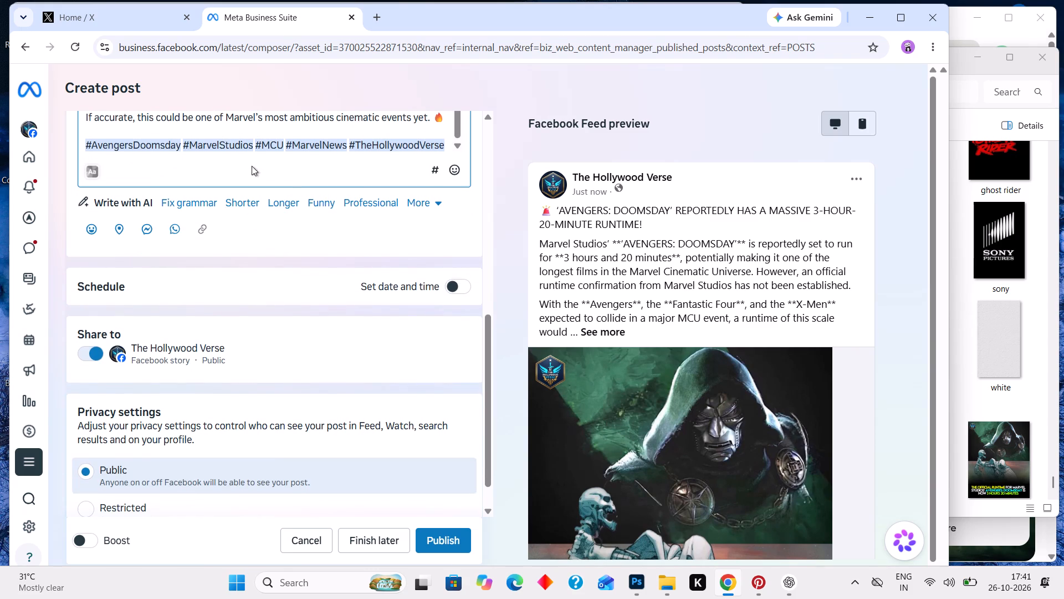
{"action": "scroll", "coordinate": [250, 153], "scroll_direction": "up", "scroll_amount": 2}
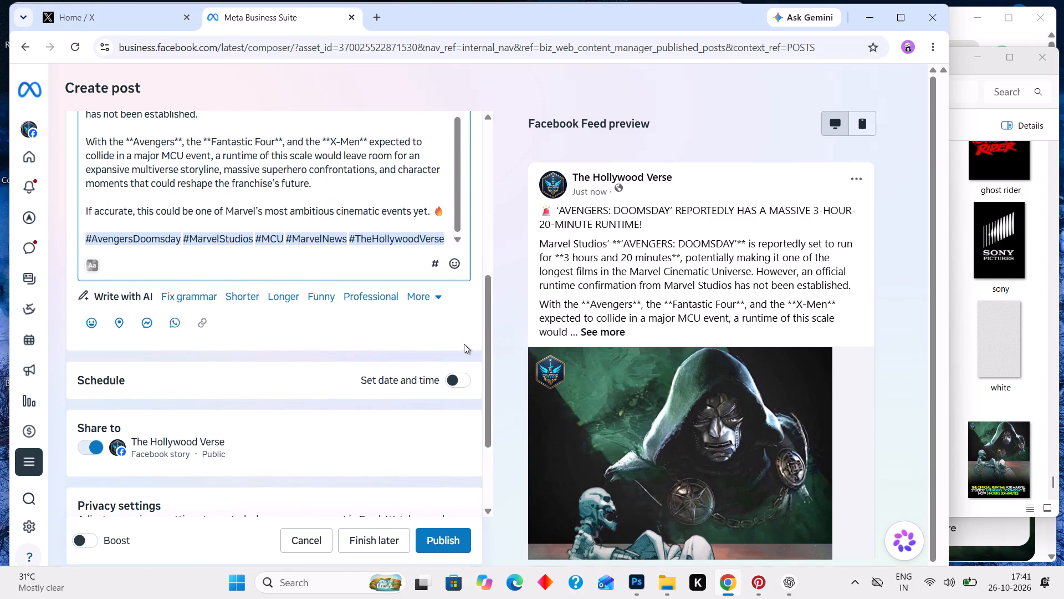
{"action": "scroll", "coordinate": [395, 420], "scroll_direction": "down", "scroll_amount": 4}
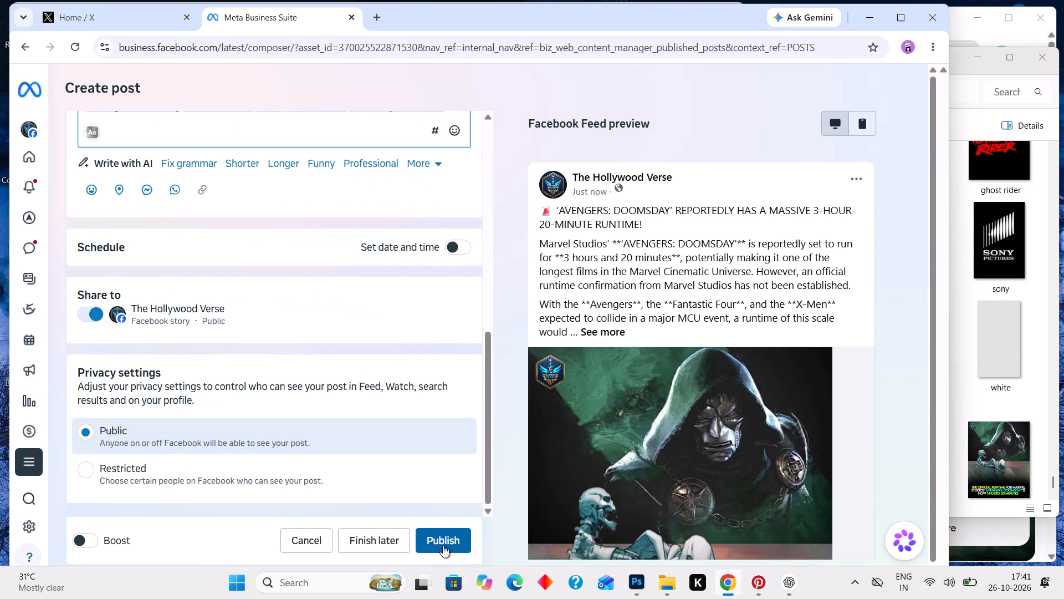
{"action": "left_click", "coordinate": [443, 545]}
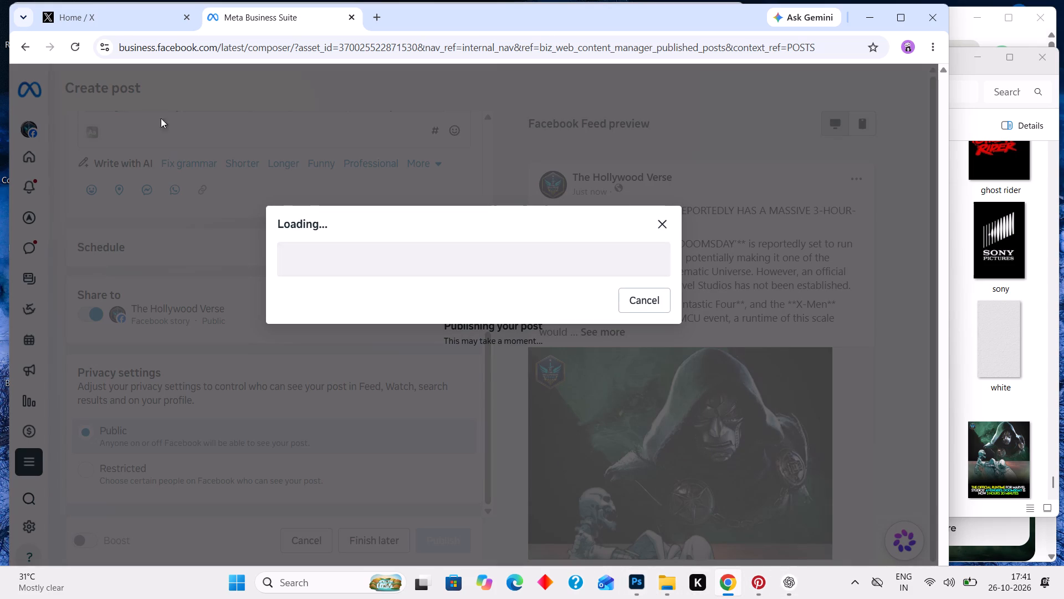
Switch to the X home feed with the Avengers: Doomsday runtime post.
{"action": "left_click", "coordinate": [111, 17]}
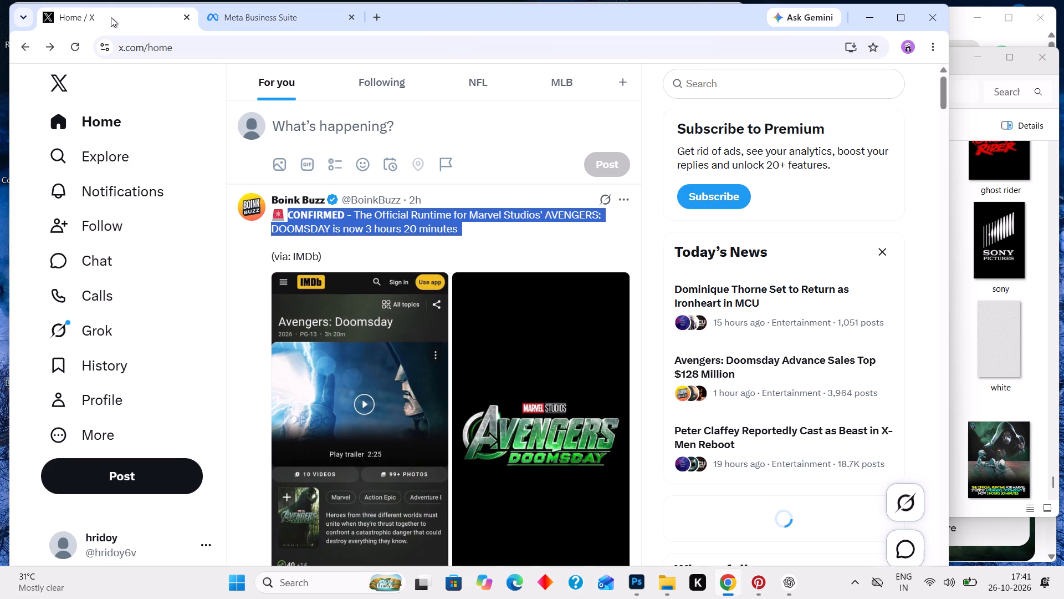
Browse the For you feed on X and look through the latest movie and entertainment posts.
{"action": "scroll", "coordinate": [367, 261], "scroll_direction": "down", "scroll_amount": 9}
{"action": "scroll", "coordinate": [367, 261], "scroll_direction": "up", "scroll_amount": 1}
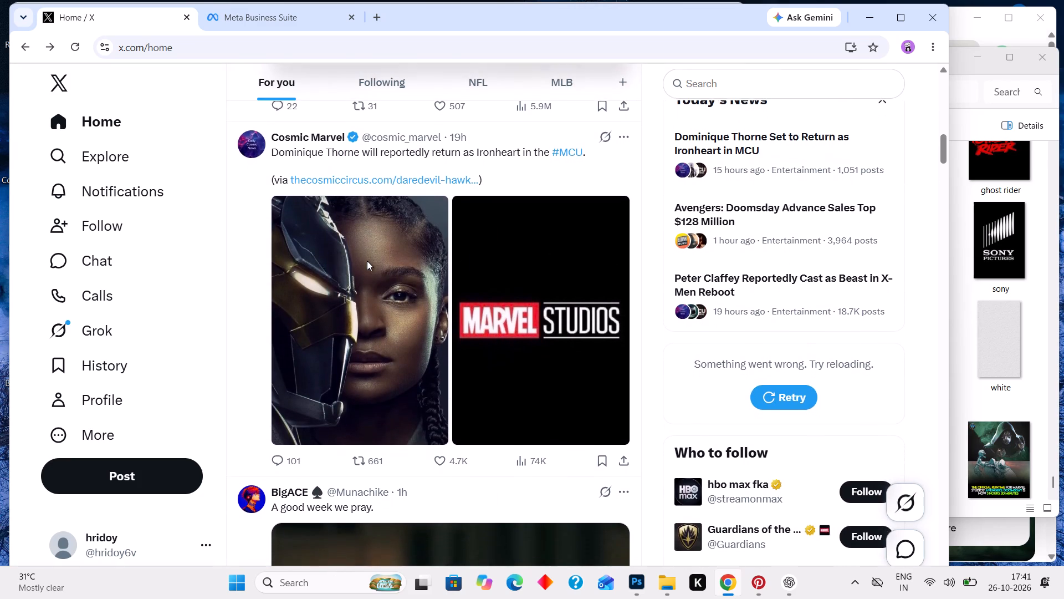
{"action": "scroll", "coordinate": [367, 261], "scroll_direction": "down", "scroll_amount": 4}
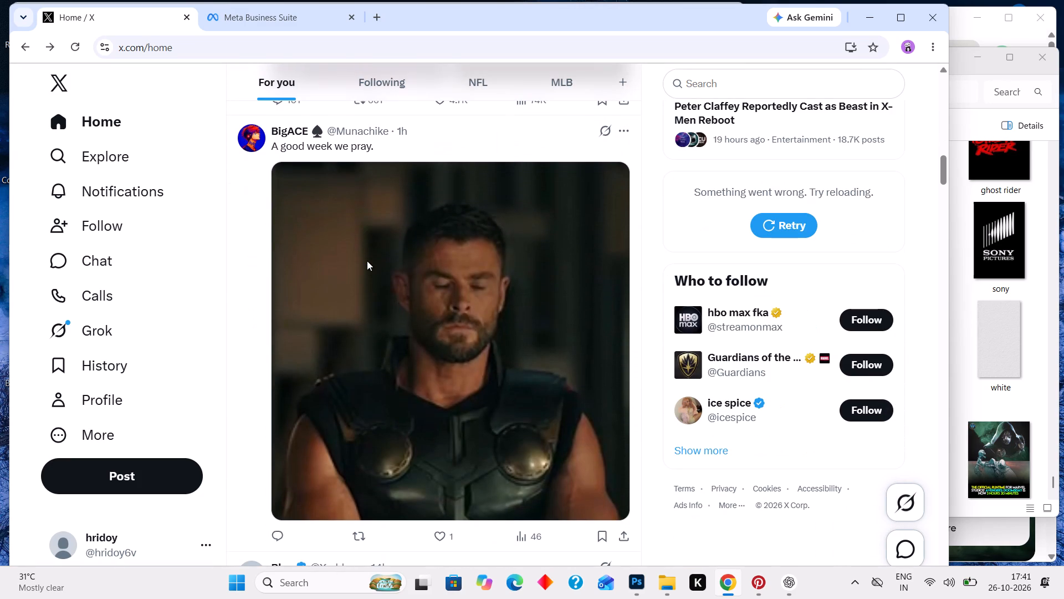
{"action": "scroll", "coordinate": [367, 261], "scroll_direction": "down", "scroll_amount": 1}
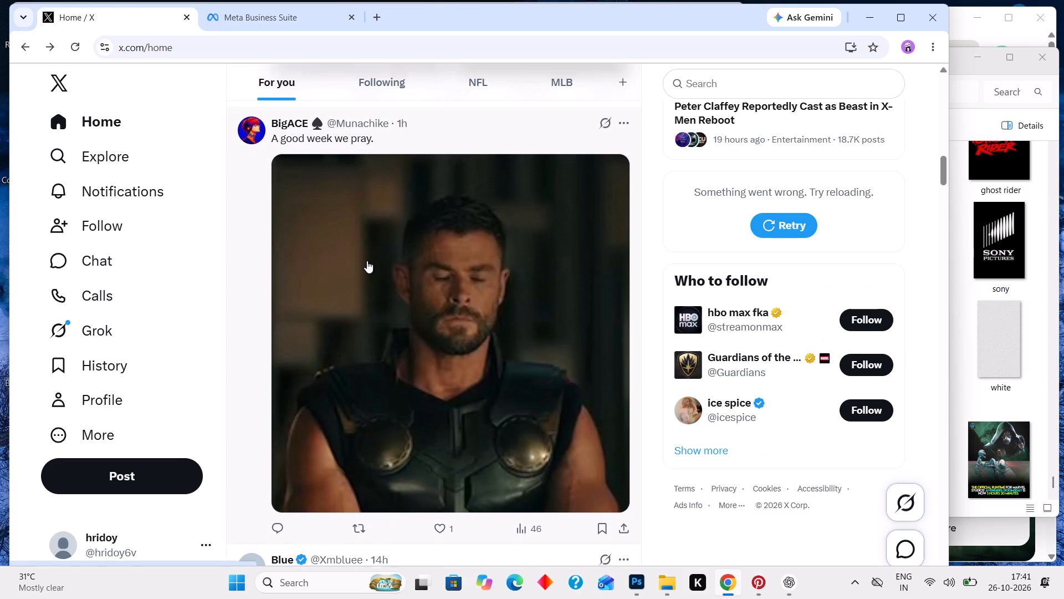
{"action": "scroll", "coordinate": [367, 261], "scroll_direction": "down", "scroll_amount": 3}
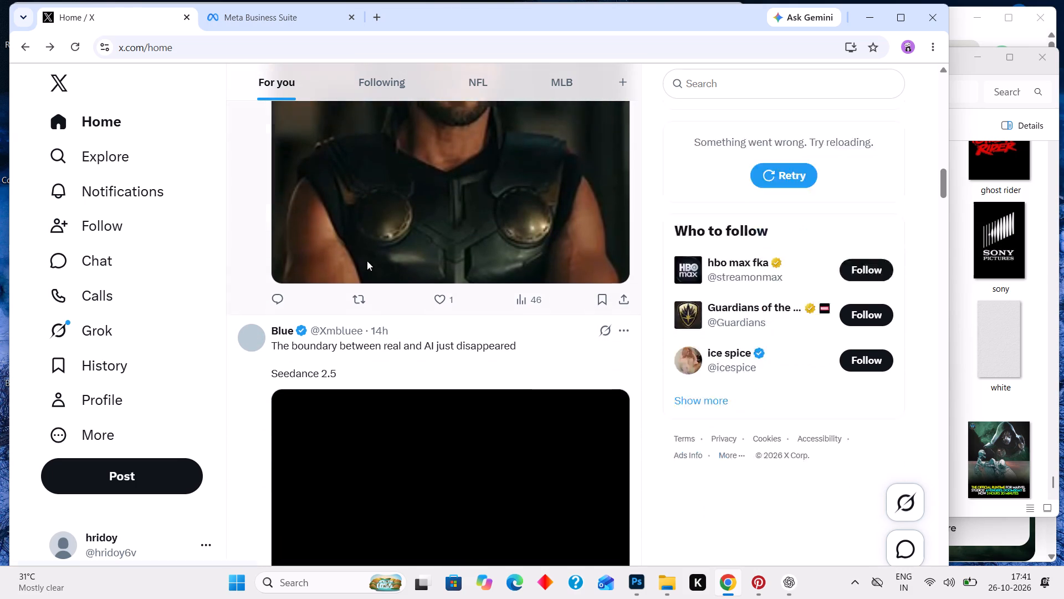
{"action": "scroll", "coordinate": [367, 261], "scroll_direction": "down", "scroll_amount": 3}
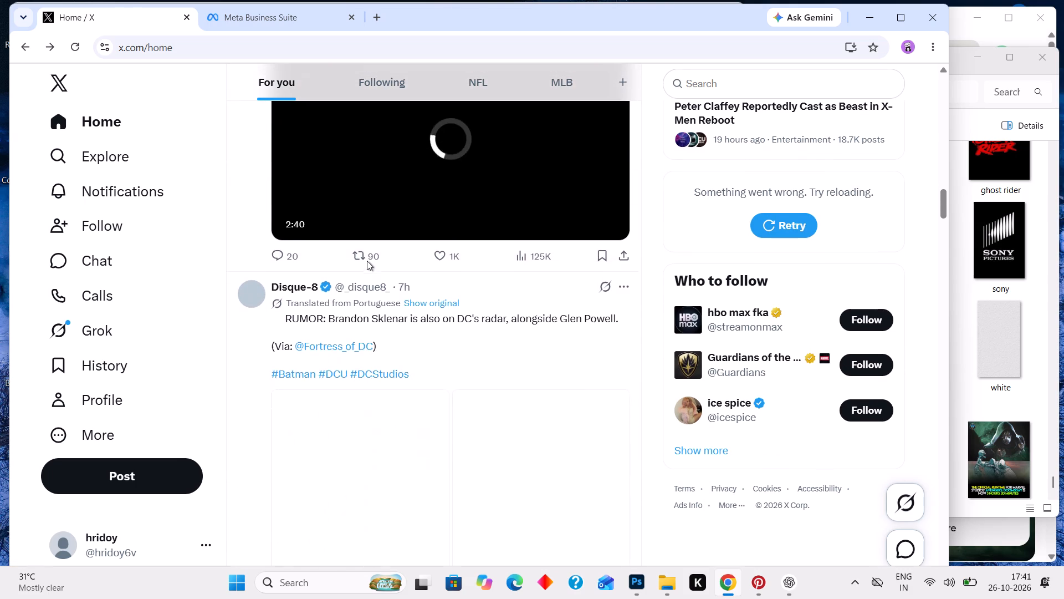
{"action": "scroll", "coordinate": [367, 261], "scroll_direction": "down", "scroll_amount": 1}
{"action": "scroll", "coordinate": [367, 261], "scroll_direction": "right", "scroll_amount": 1}
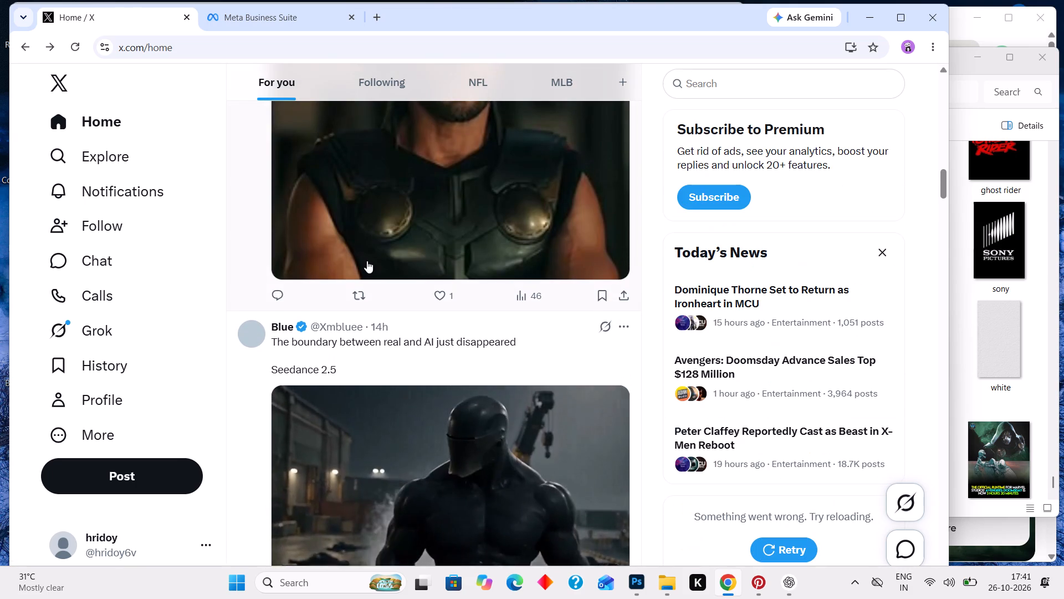
{"action": "scroll", "coordinate": [367, 261], "scroll_direction": "down", "scroll_amount": 2}
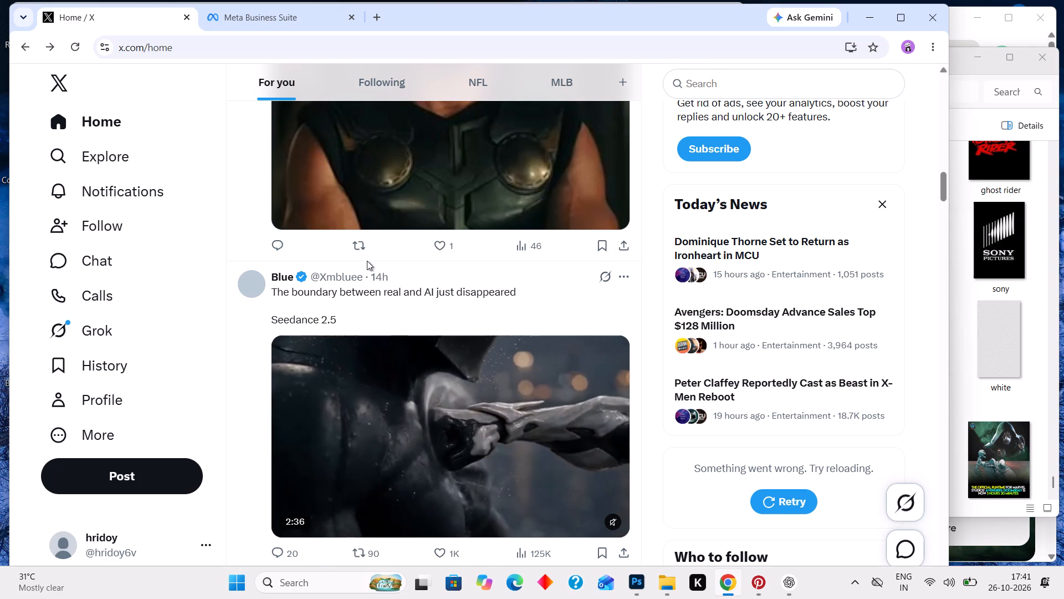
{"action": "scroll", "coordinate": [367, 261], "scroll_direction": "down", "scroll_amount": 1}
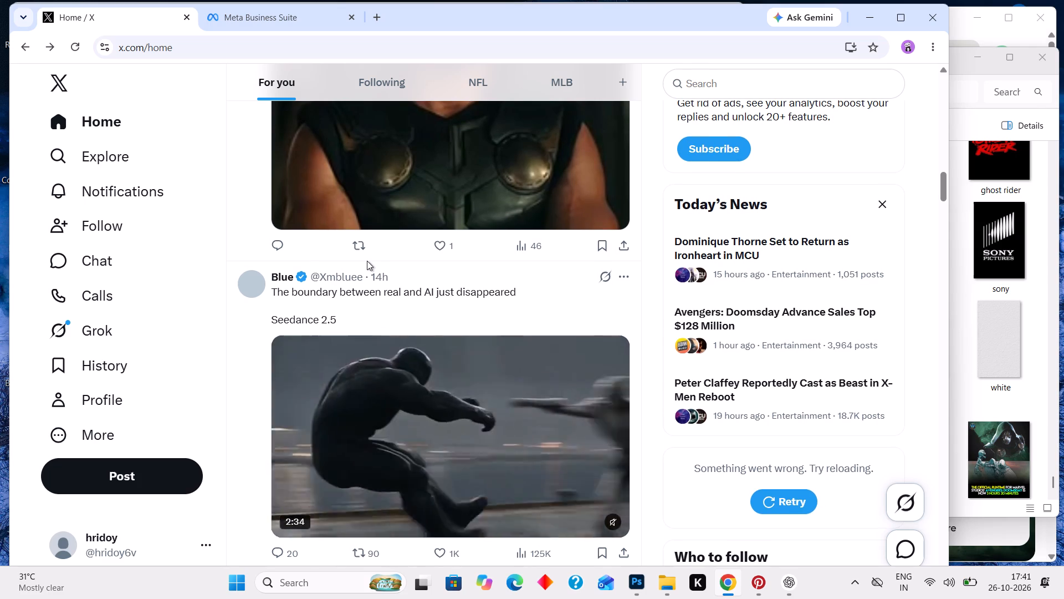
{"action": "scroll", "coordinate": [367, 261], "scroll_direction": "down", "scroll_amount": 1}
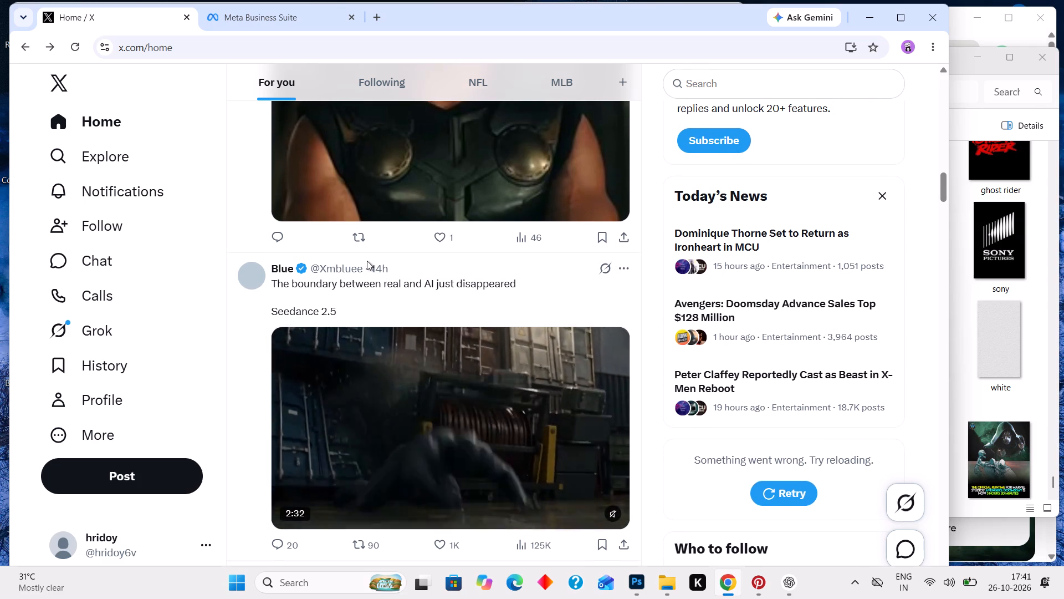
{"action": "scroll", "coordinate": [367, 261], "scroll_direction": "down", "scroll_amount": 1}
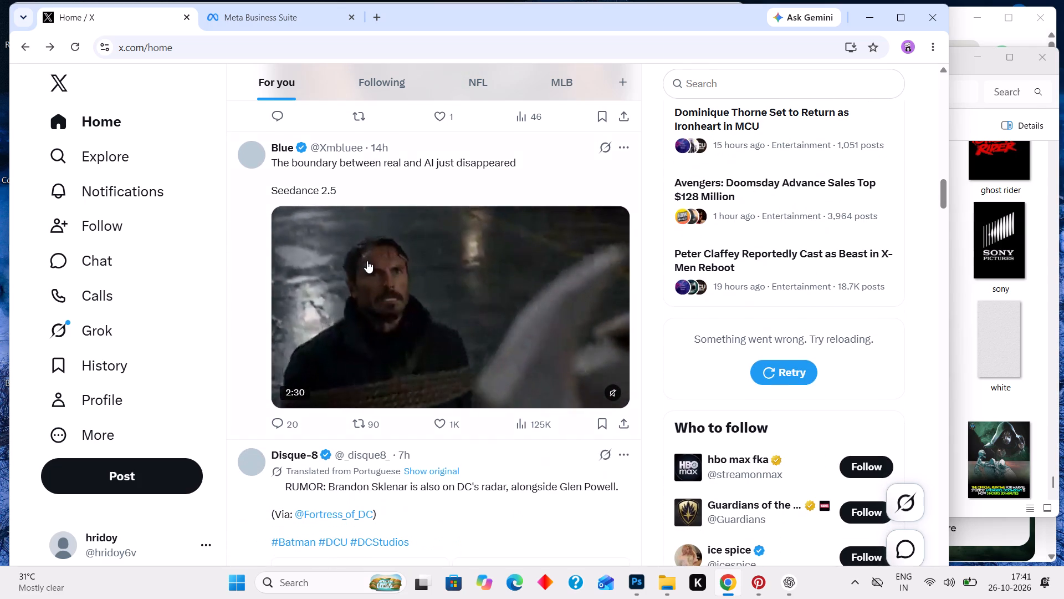
{"action": "scroll", "coordinate": [367, 261], "scroll_direction": "down", "scroll_amount": 2}
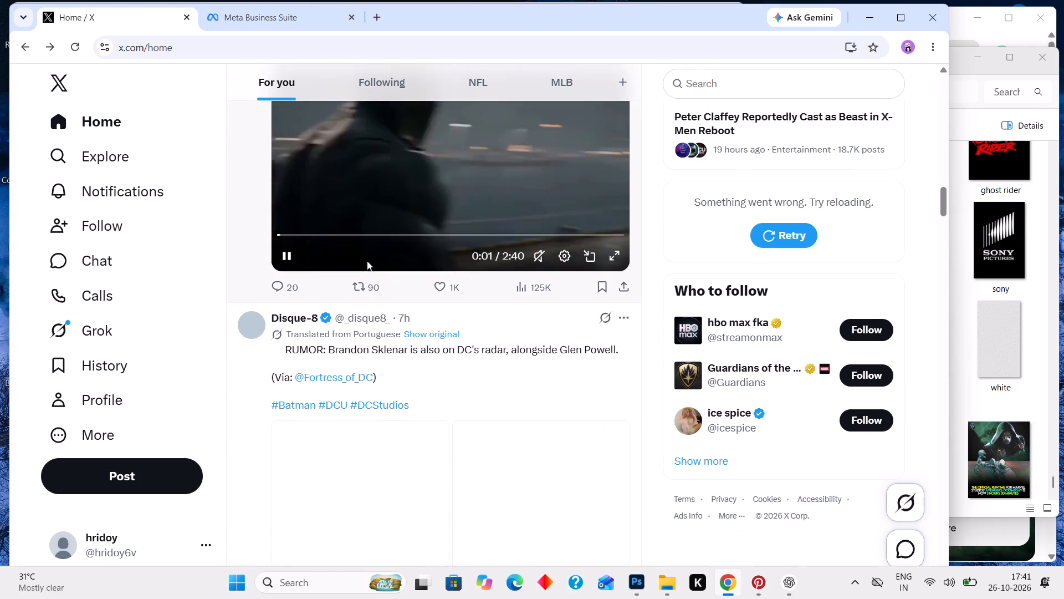
{"action": "scroll", "coordinate": [367, 261], "scroll_direction": "down", "scroll_amount": 3}
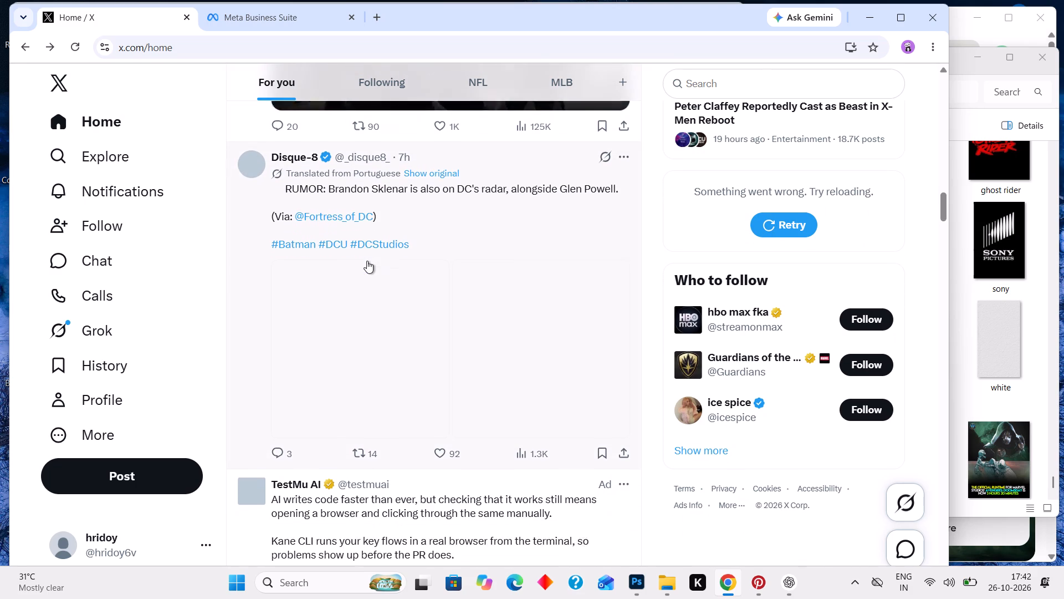
{"action": "scroll", "coordinate": [367, 261], "scroll_direction": "down", "scroll_amount": 1}
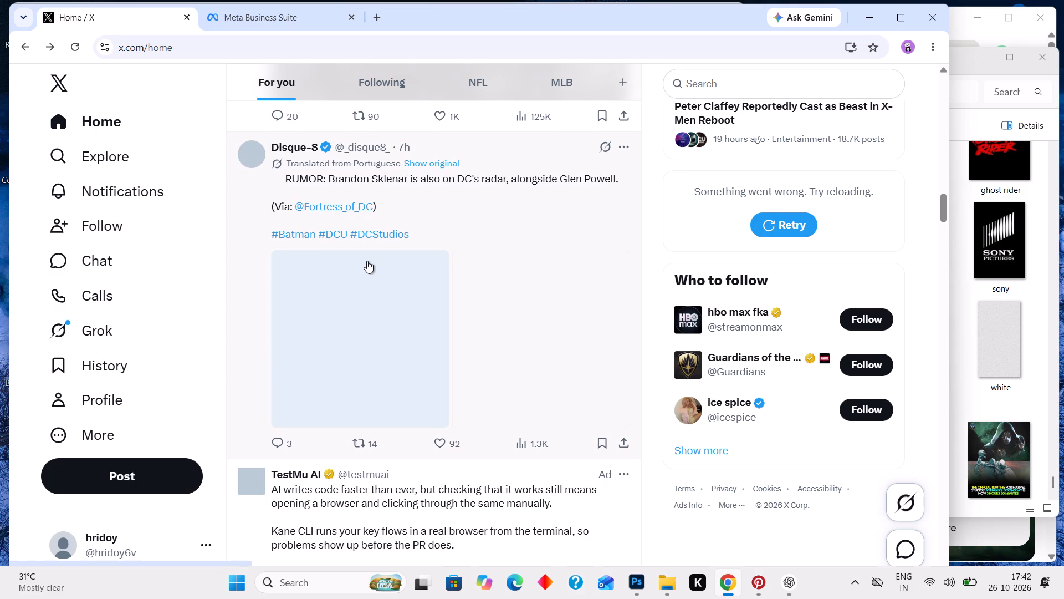
{"action": "scroll", "coordinate": [367, 261], "scroll_direction": "down", "scroll_amount": 3}
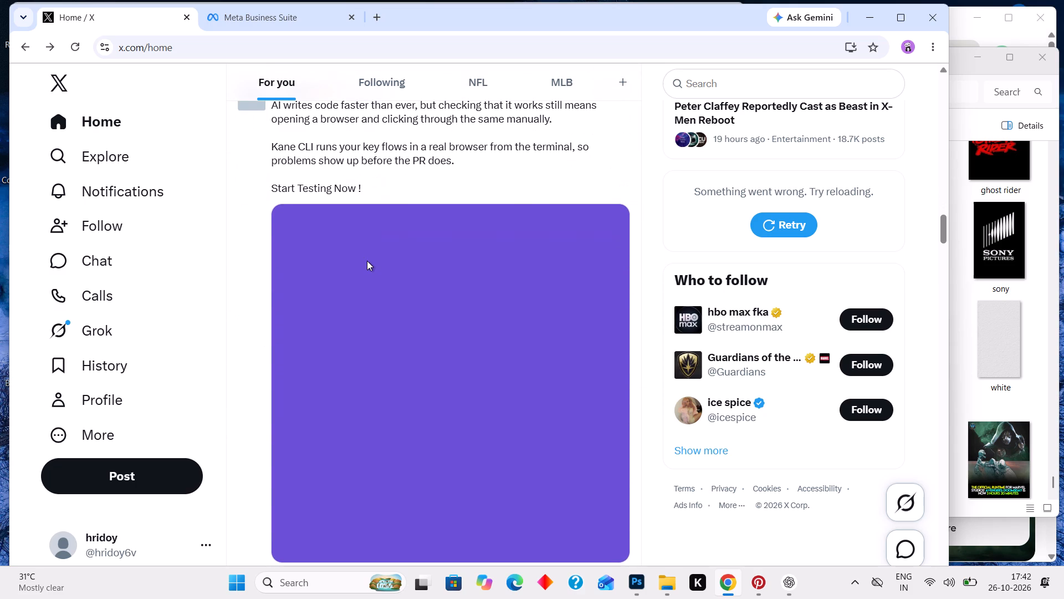
{"action": "scroll", "coordinate": [367, 261], "scroll_direction": "down", "scroll_amount": 3}
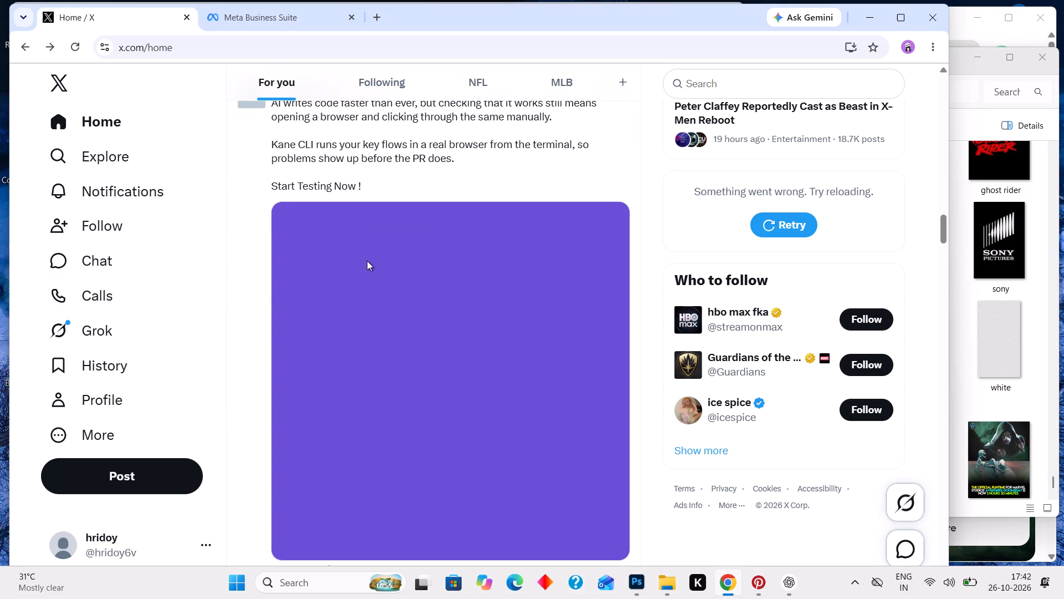
{"action": "scroll", "coordinate": [367, 261], "scroll_direction": "down", "scroll_amount": 2}
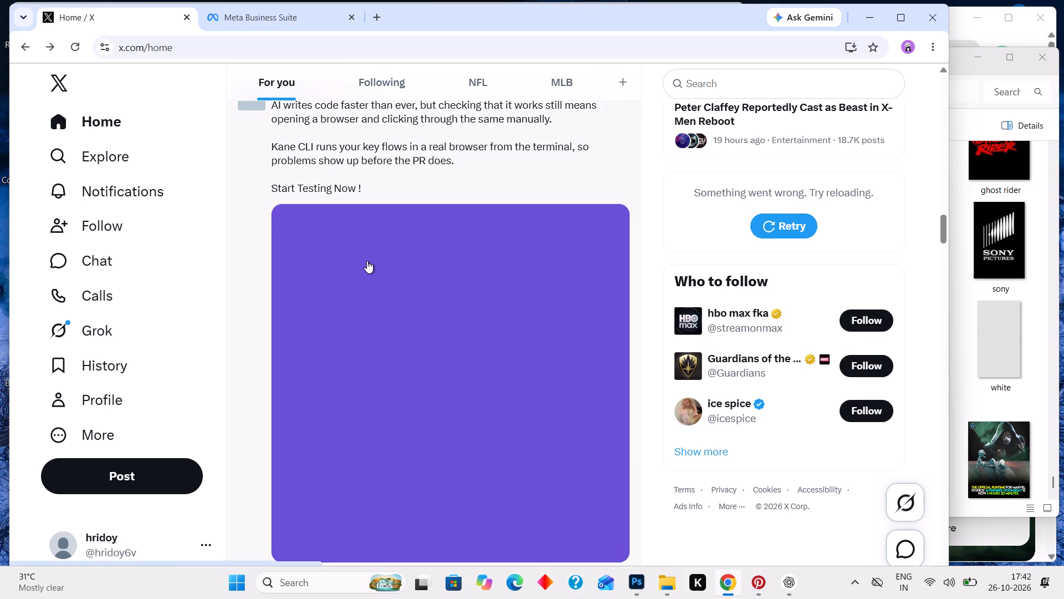
{"action": "scroll", "coordinate": [367, 261], "scroll_direction": "down", "scroll_amount": 2}
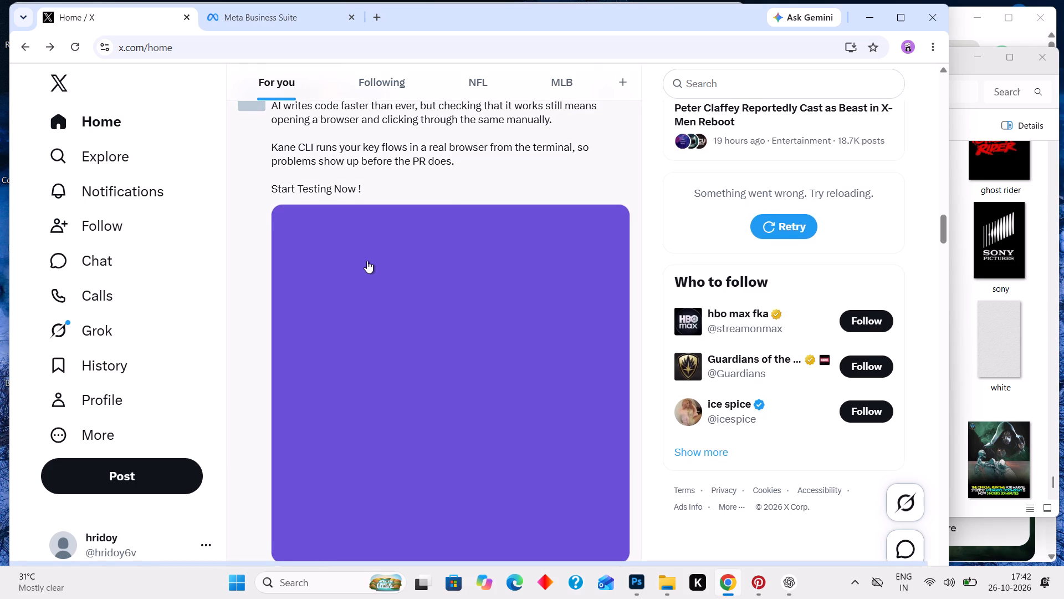
{"action": "scroll", "coordinate": [367, 261], "scroll_direction": "down", "scroll_amount": 2}
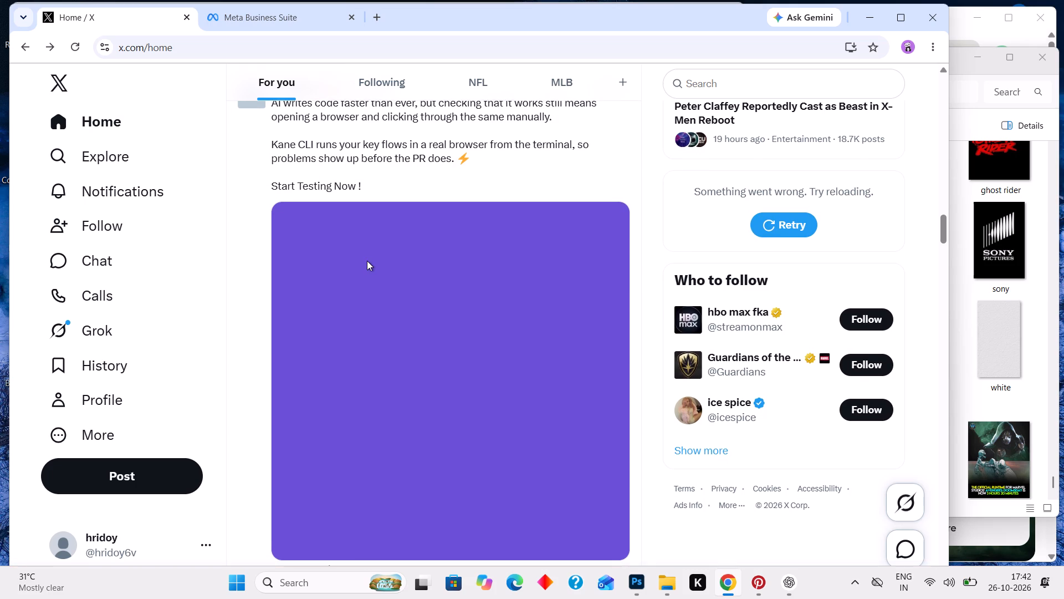
{"action": "scroll", "coordinate": [367, 261], "scroll_direction": "down", "scroll_amount": 1}
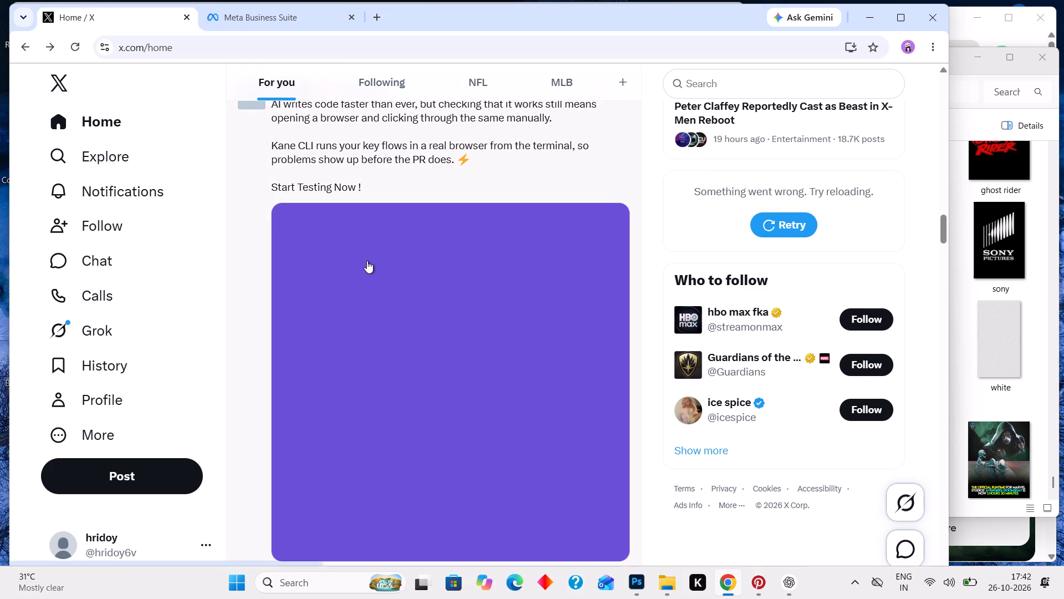
{"action": "scroll", "coordinate": [367, 261], "scroll_direction": "down", "scroll_amount": 1}
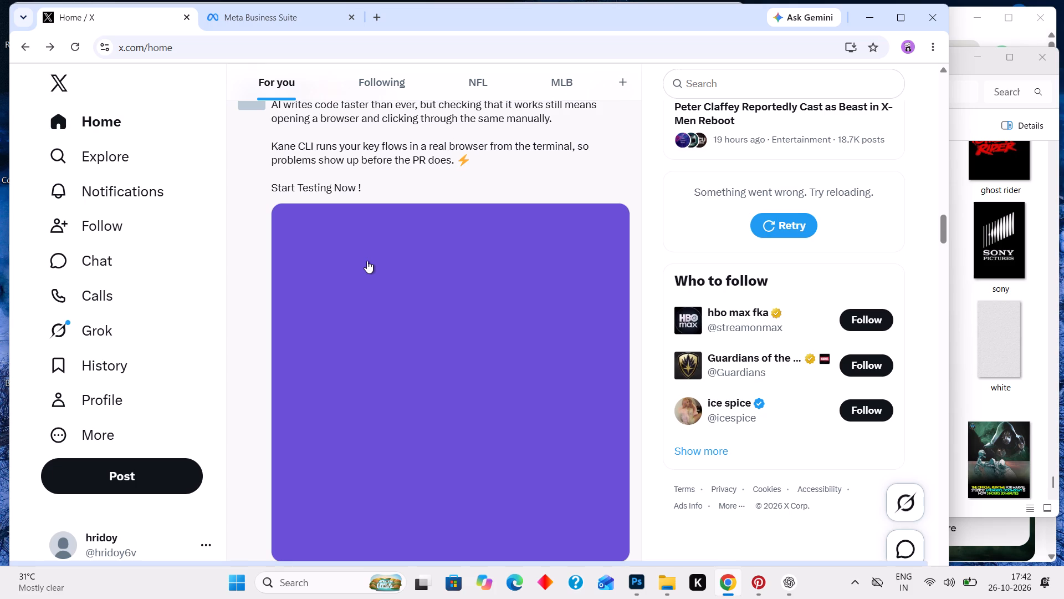
{"action": "scroll", "coordinate": [367, 261], "scroll_direction": "down", "scroll_amount": 3}
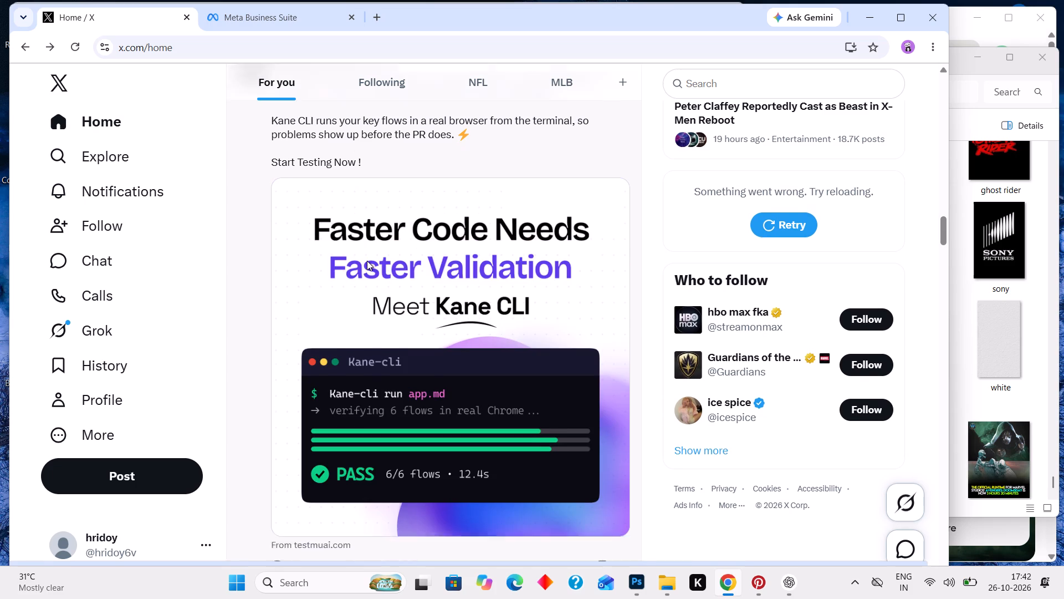
{"action": "scroll", "coordinate": [367, 261], "scroll_direction": "down", "scroll_amount": 2}
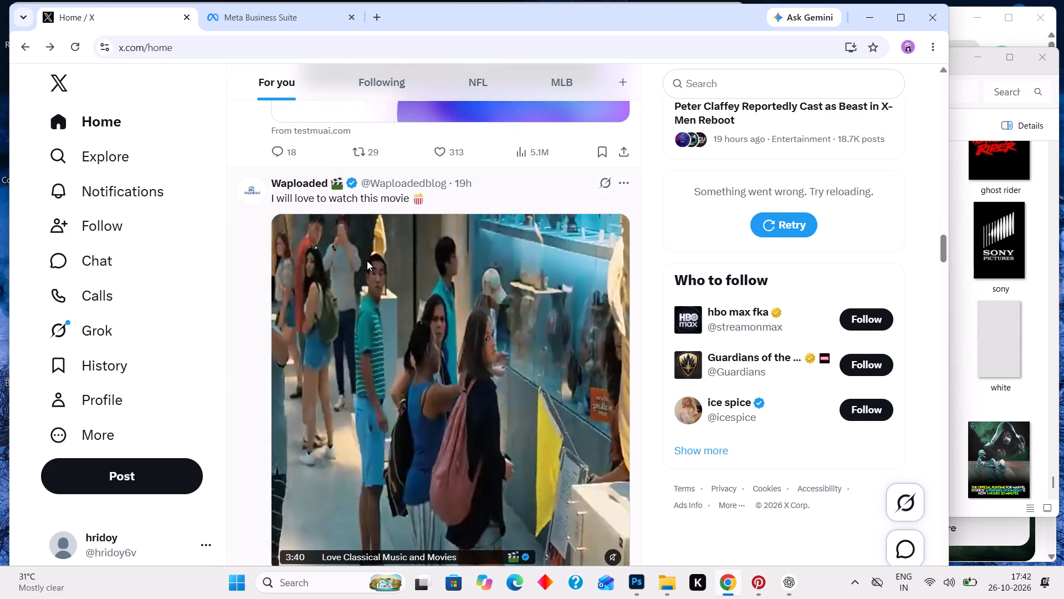
{"action": "scroll", "coordinate": [367, 261], "scroll_direction": "down", "scroll_amount": 1}
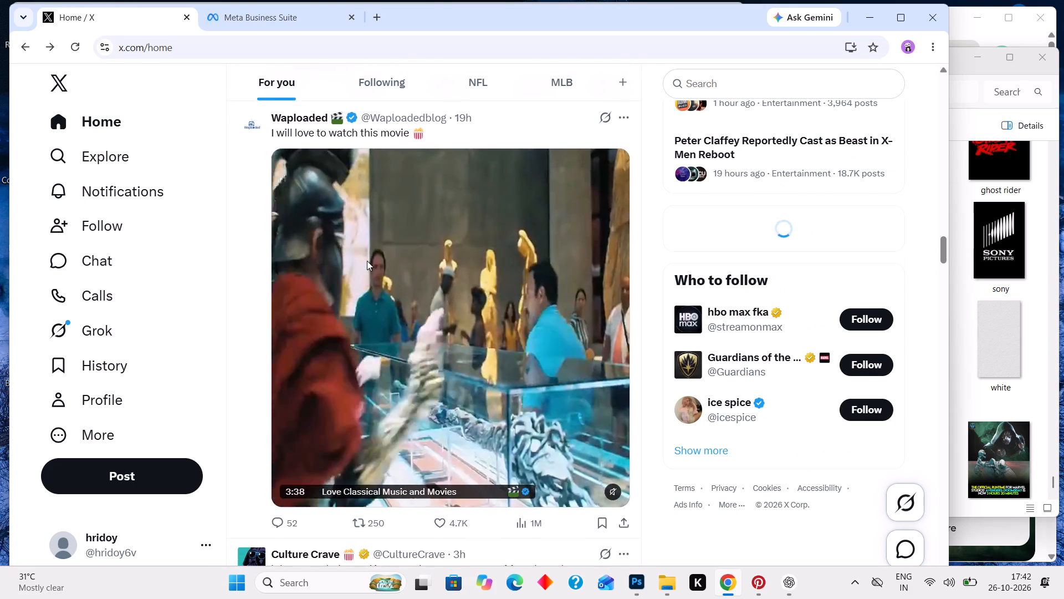
{"action": "scroll", "coordinate": [367, 261], "scroll_direction": "down", "scroll_amount": 2}
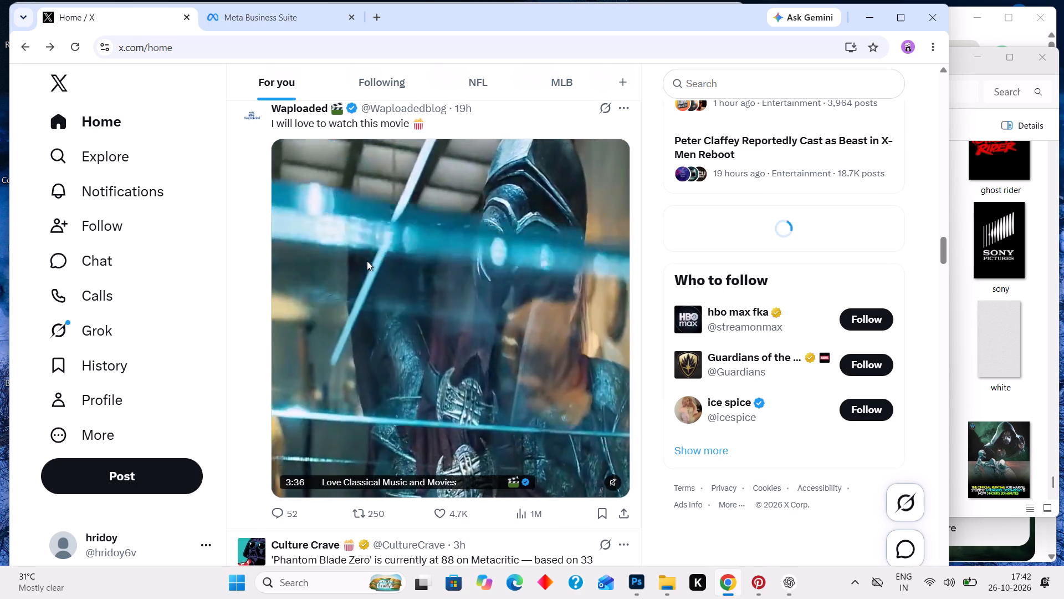
{"action": "scroll", "coordinate": [367, 261], "scroll_direction": "down", "scroll_amount": 1}
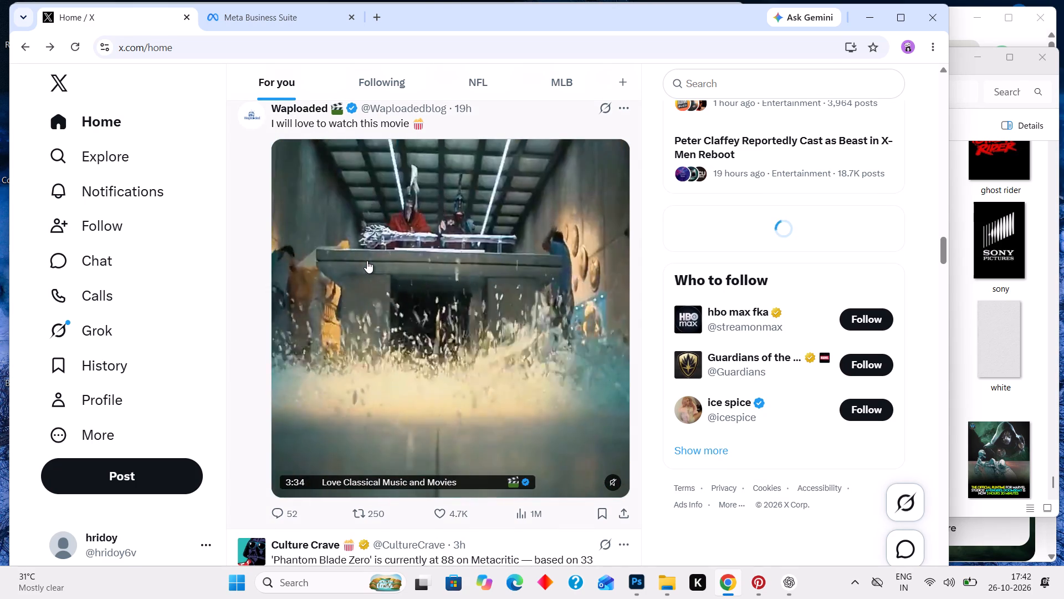
{"action": "scroll", "coordinate": [367, 261], "scroll_direction": "down", "scroll_amount": 5}
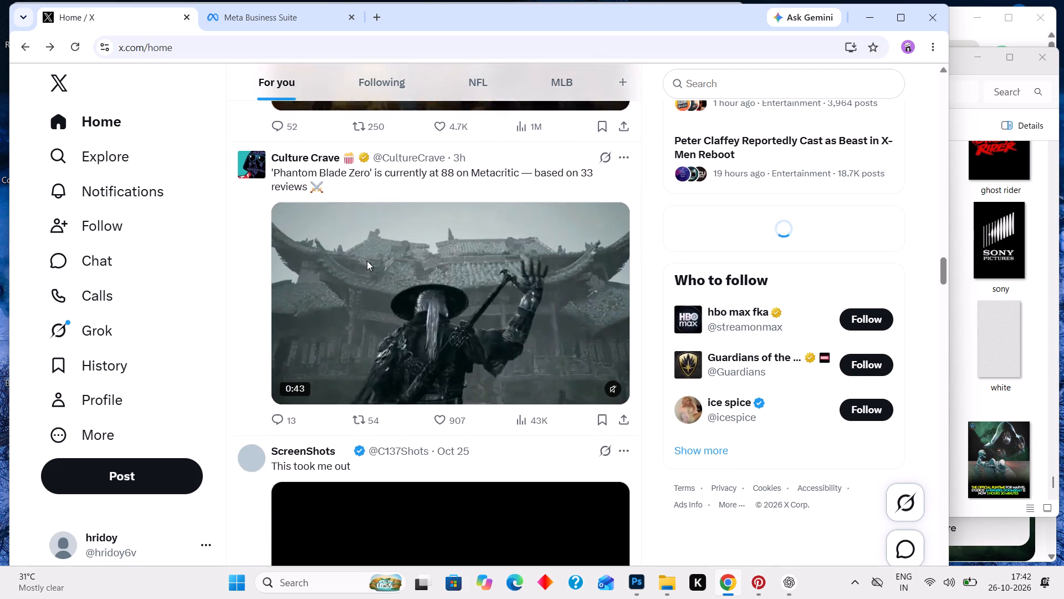
{"action": "scroll", "coordinate": [367, 261], "scroll_direction": "down", "scroll_amount": 4}
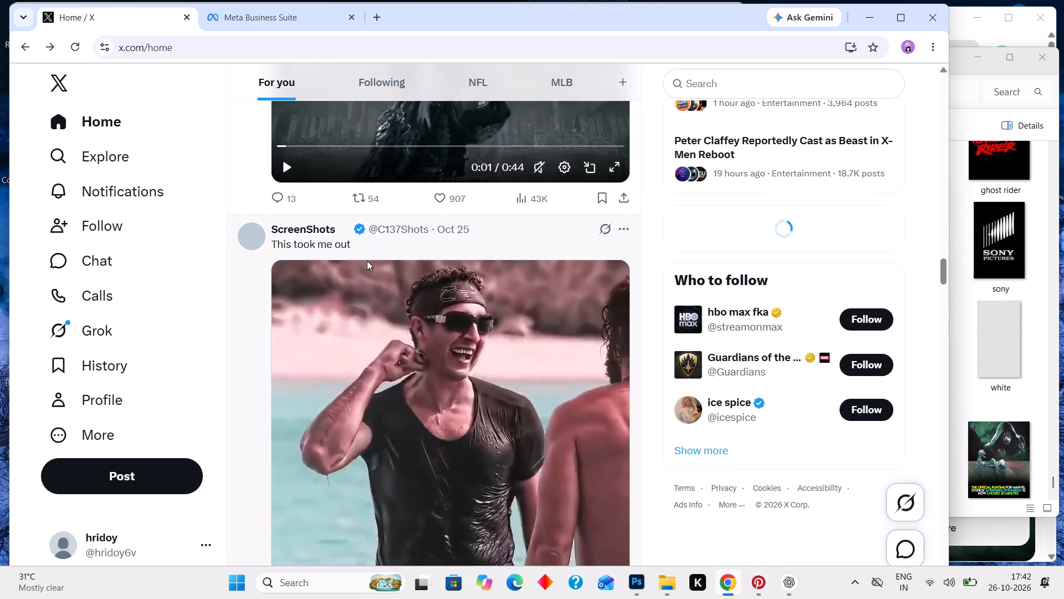
{"action": "scroll", "coordinate": [367, 261], "scroll_direction": "down", "scroll_amount": 3}
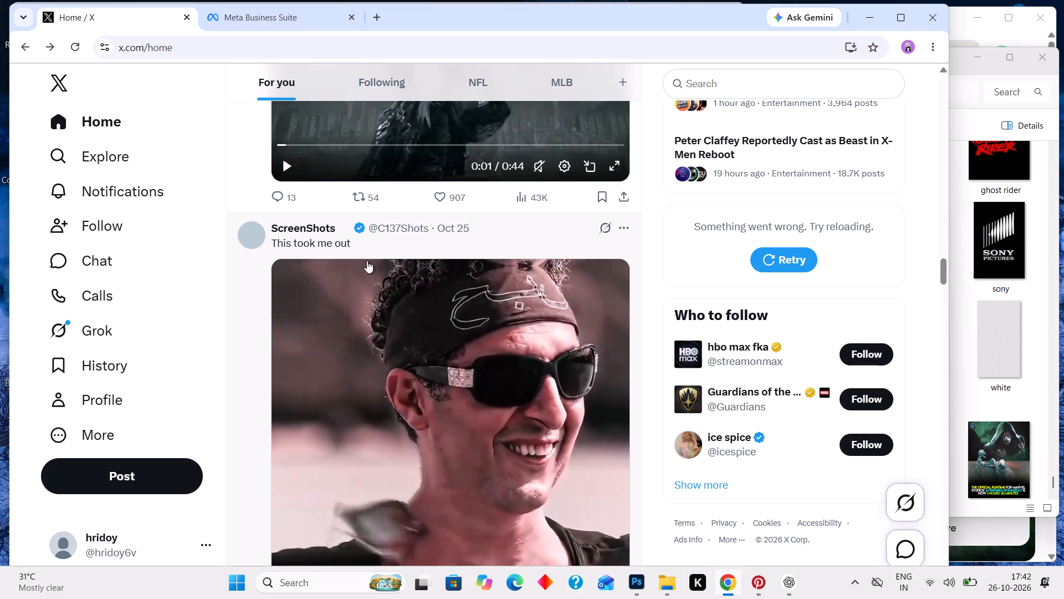
{"action": "scroll", "coordinate": [367, 261], "scroll_direction": "down", "scroll_amount": 2}
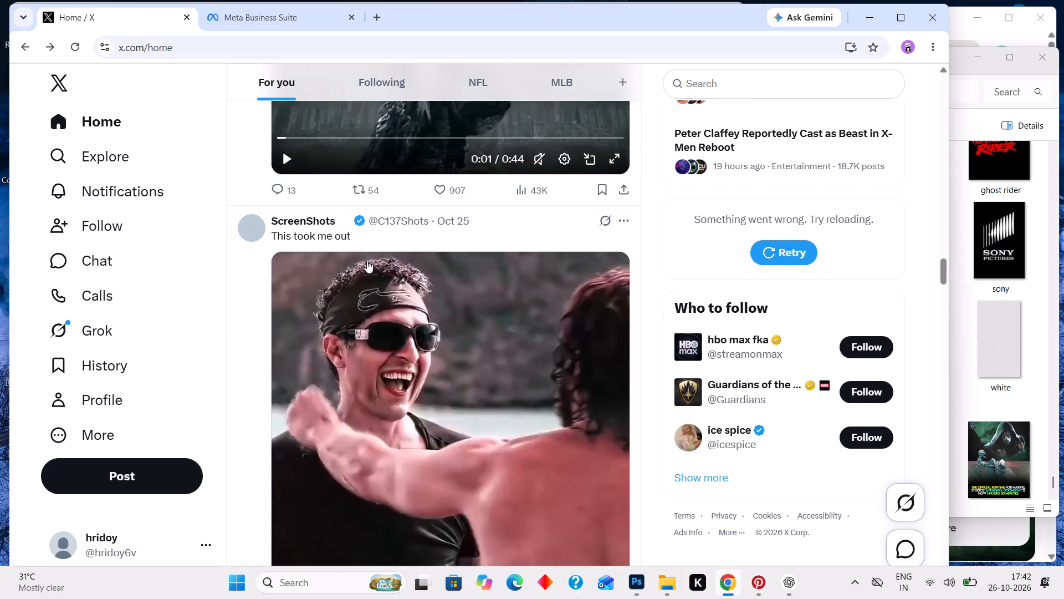
{"action": "scroll", "coordinate": [367, 261], "scroll_direction": "down", "scroll_amount": 2}
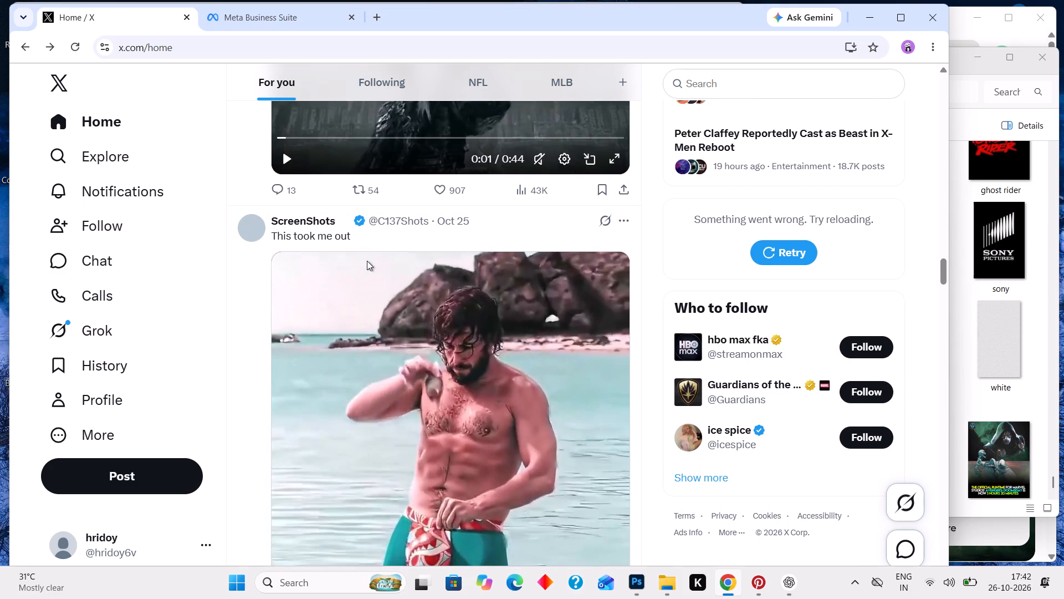
{"action": "scroll", "coordinate": [367, 261], "scroll_direction": "down", "scroll_amount": 1}
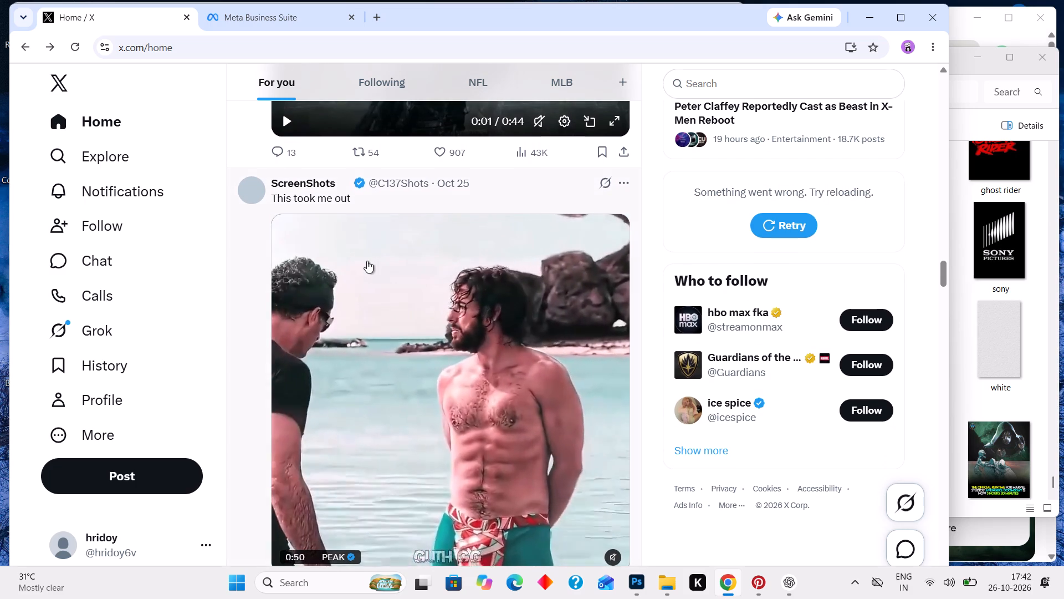
{"action": "scroll", "coordinate": [367, 261], "scroll_direction": "down", "scroll_amount": 2}
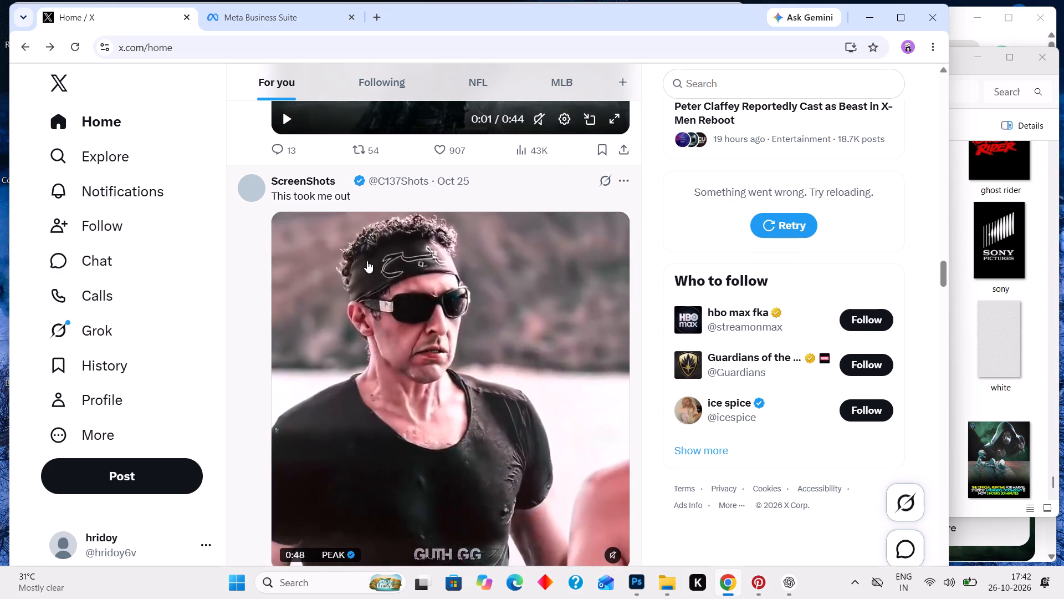
{"action": "scroll", "coordinate": [367, 261], "scroll_direction": "down", "scroll_amount": 2}
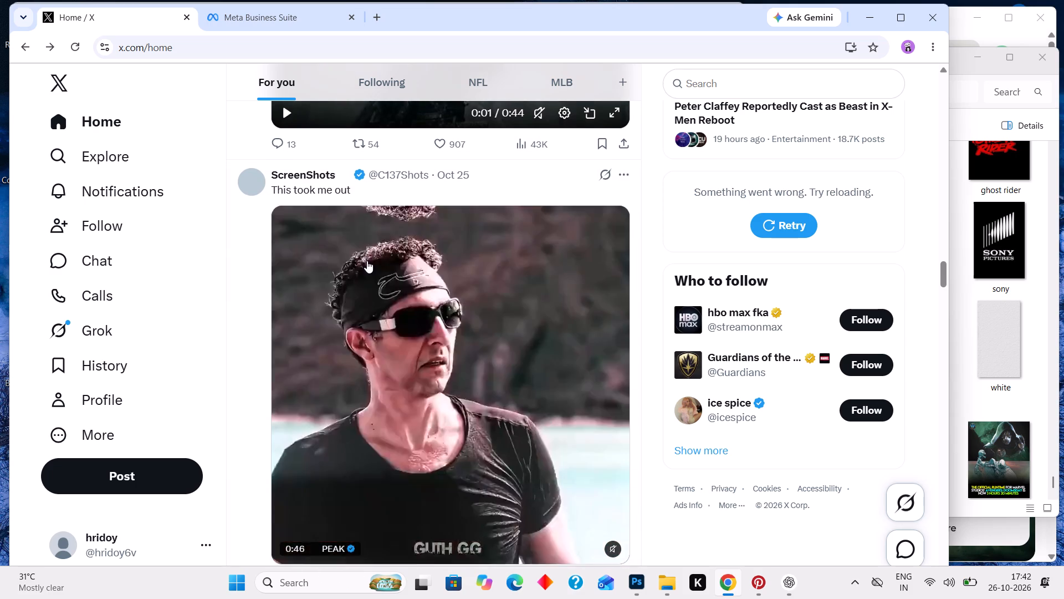
{"action": "scroll", "coordinate": [367, 261], "scroll_direction": "down", "scroll_amount": 2}
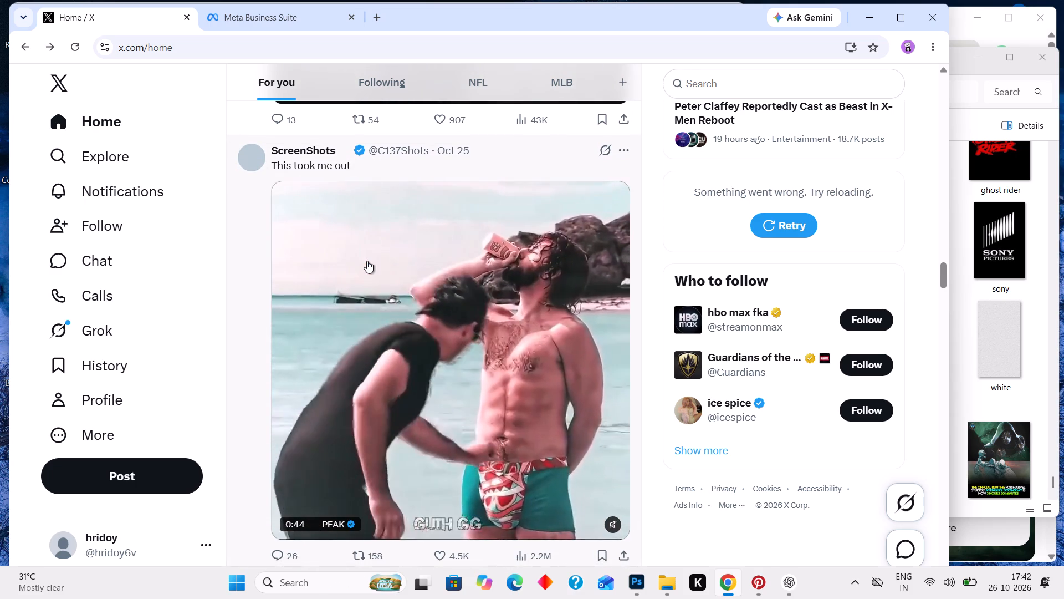
{"action": "scroll", "coordinate": [367, 261], "scroll_direction": "down", "scroll_amount": 2}
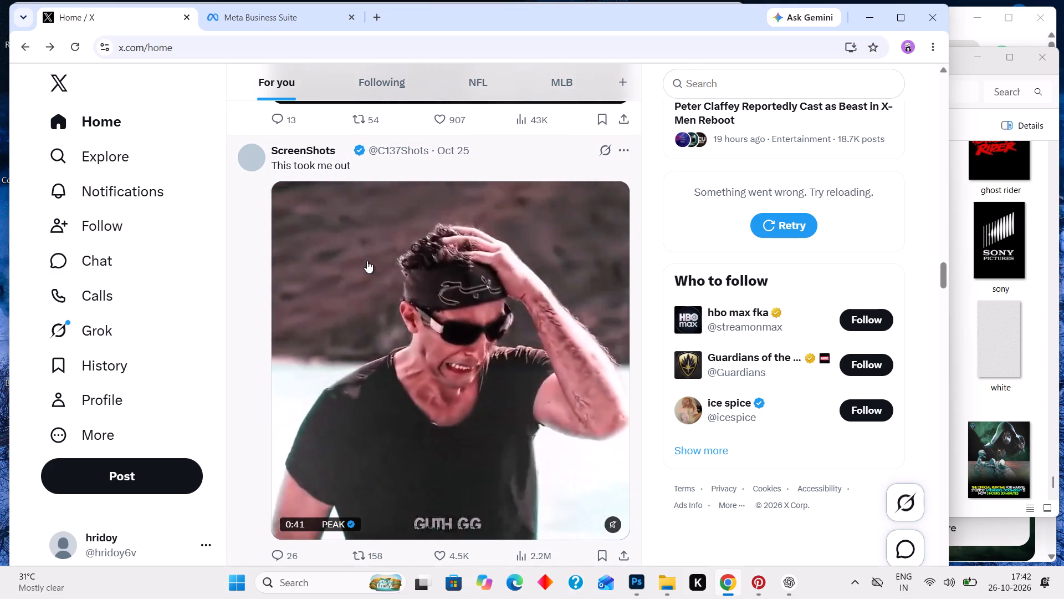
Continue browsing the For you feed on X, looking through the Batman, Clayface and other entertainment posts.
{"action": "scroll", "coordinate": [367, 261], "scroll_direction": "down", "scroll_amount": 3}
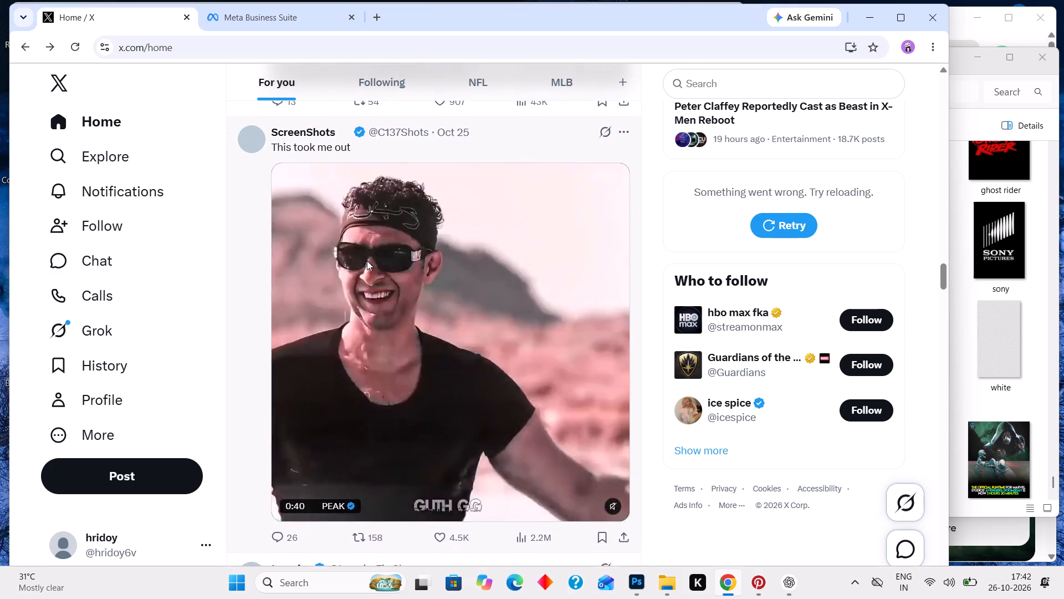
{"action": "scroll", "coordinate": [367, 261], "scroll_direction": "down", "scroll_amount": 3}
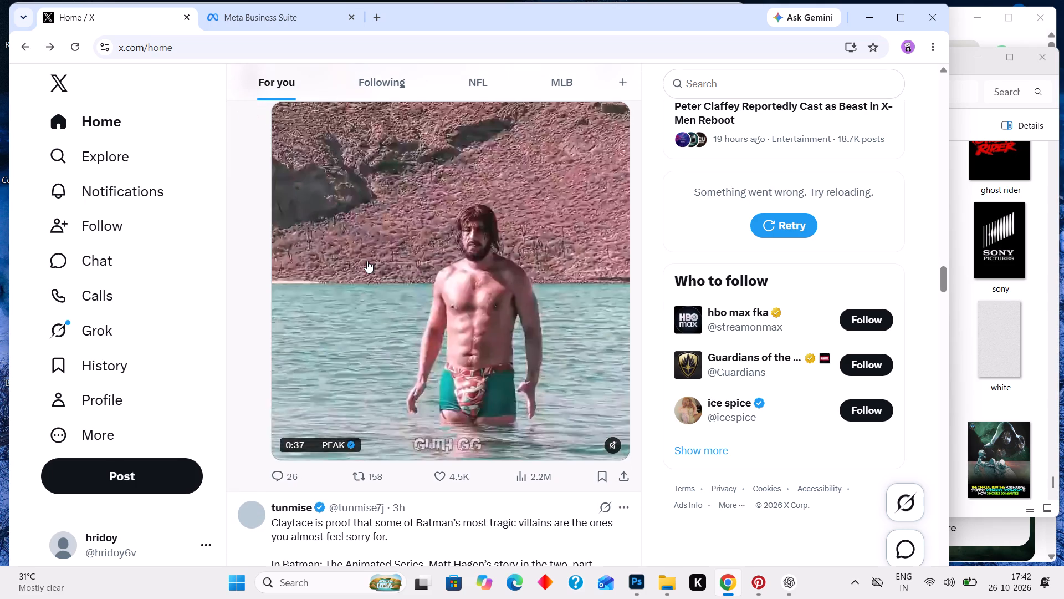
{"action": "scroll", "coordinate": [367, 261], "scroll_direction": "down", "scroll_amount": 1}
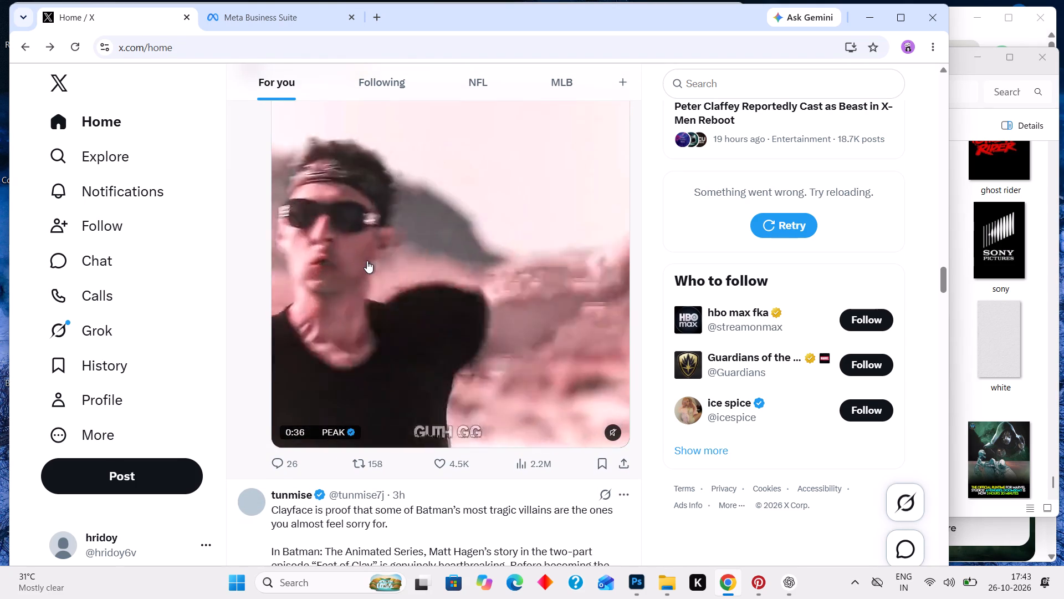
{"action": "scroll", "coordinate": [367, 261], "scroll_direction": "down", "scroll_amount": 2}
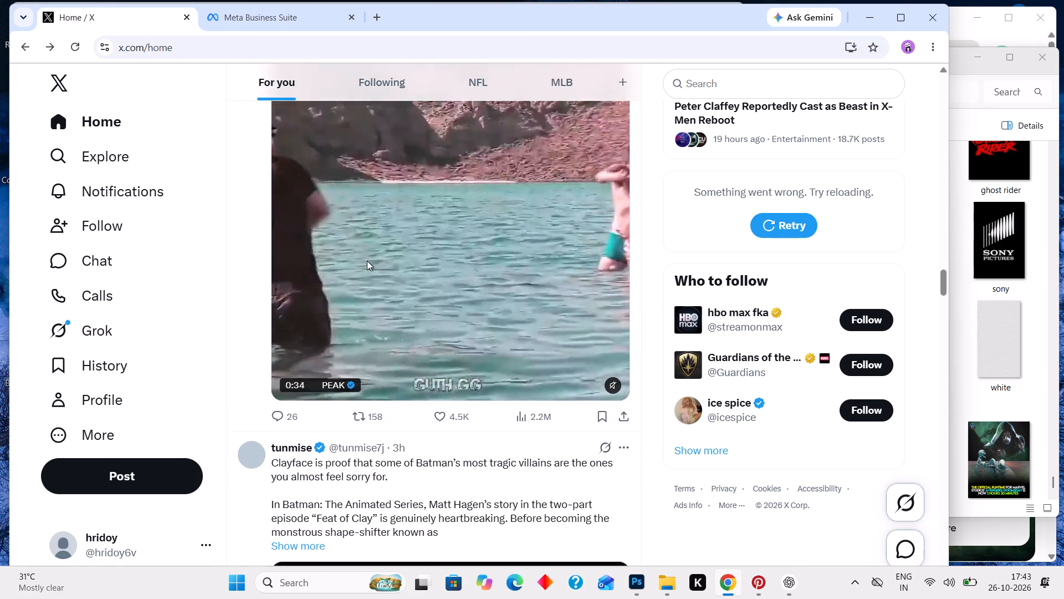
{"action": "scroll", "coordinate": [367, 261], "scroll_direction": "down", "scroll_amount": 4}
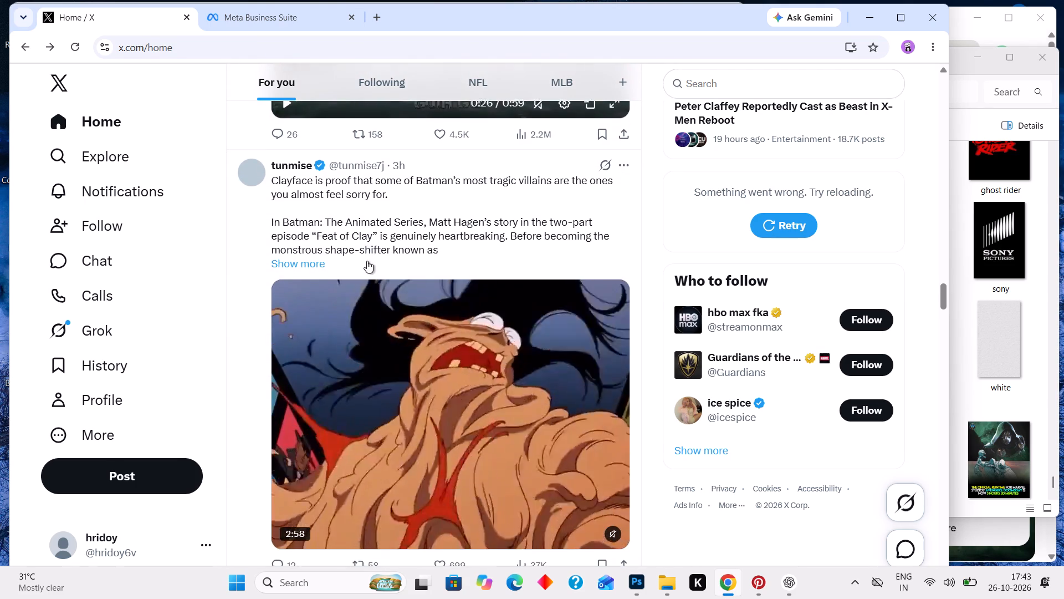
{"action": "scroll", "coordinate": [367, 261], "scroll_direction": "down", "scroll_amount": 2}
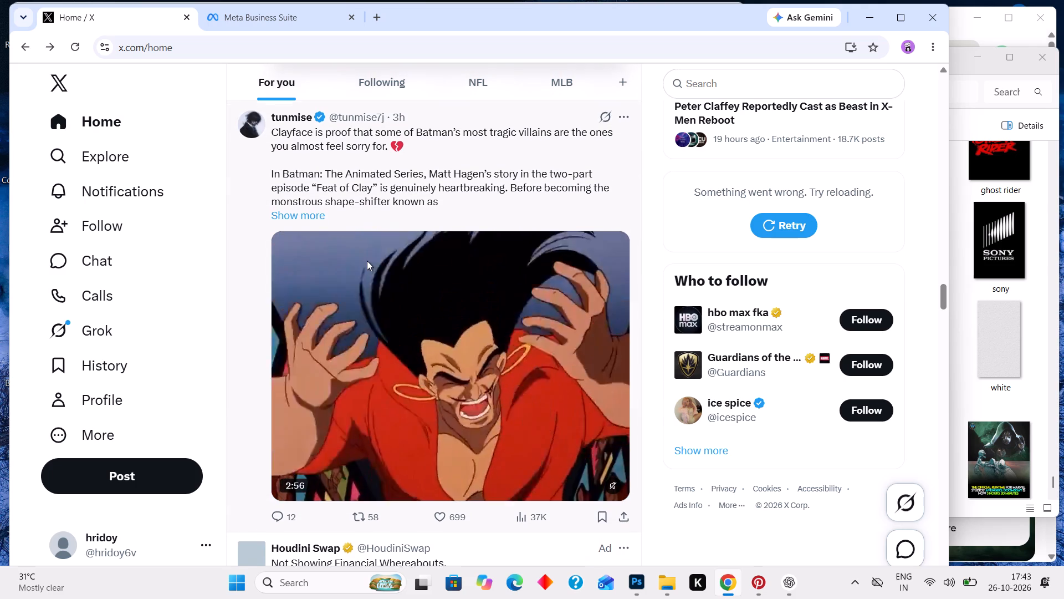
{"action": "scroll", "coordinate": [367, 261], "scroll_direction": "down", "scroll_amount": 2}
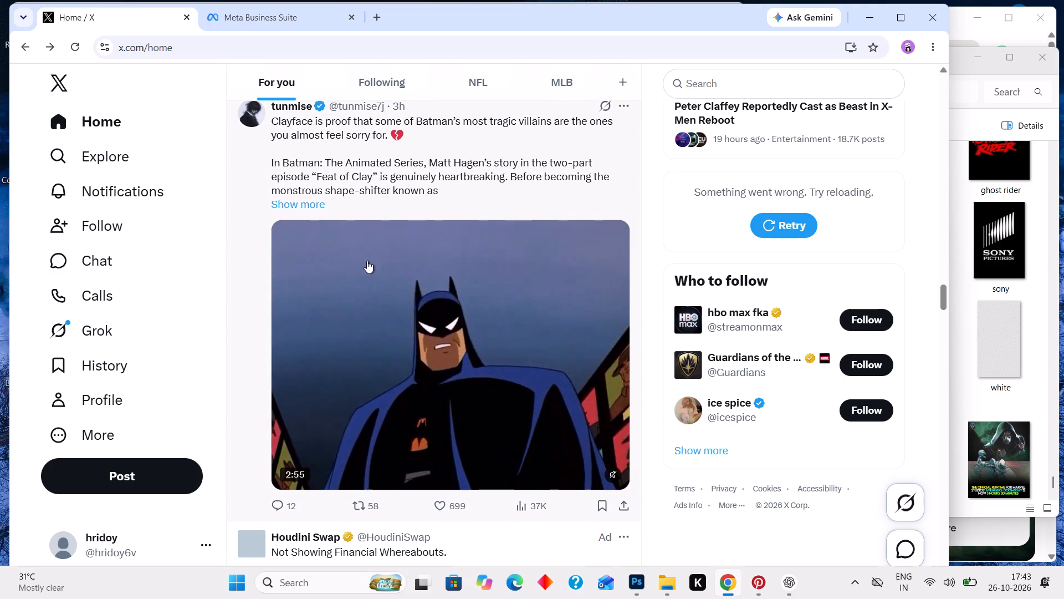
{"action": "scroll", "coordinate": [367, 261], "scroll_direction": "down", "scroll_amount": 1}
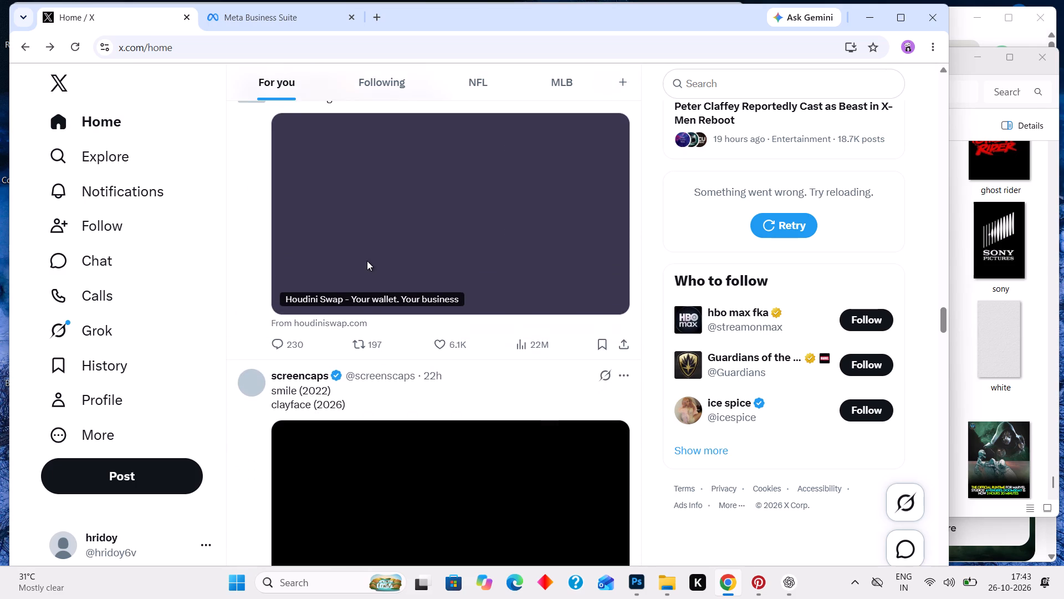
{"action": "scroll", "coordinate": [367, 261], "scroll_direction": "down", "scroll_amount": 1}
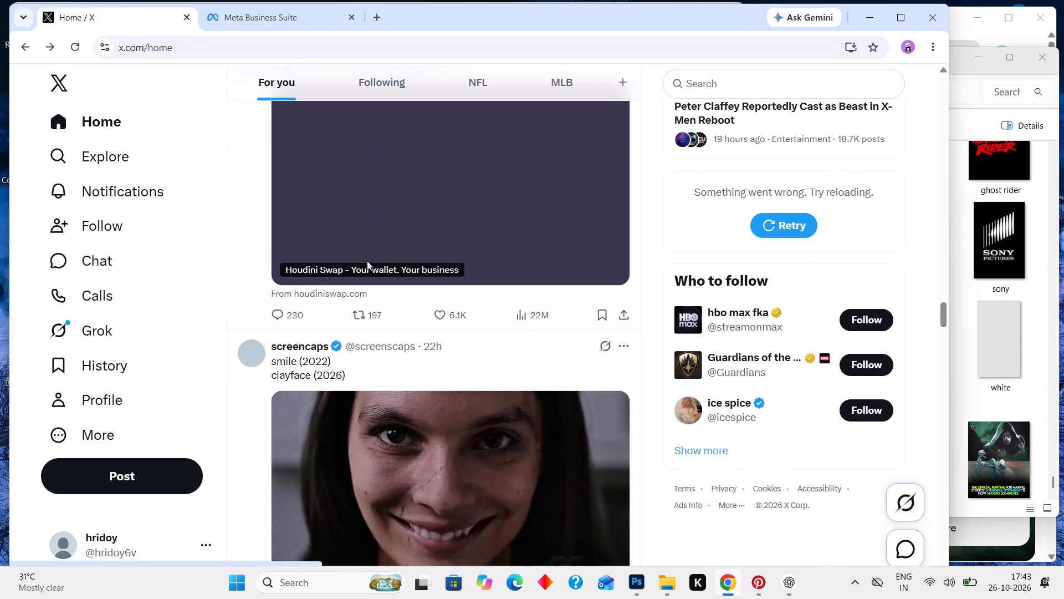
{"action": "scroll", "coordinate": [367, 261], "scroll_direction": "down", "scroll_amount": 1}
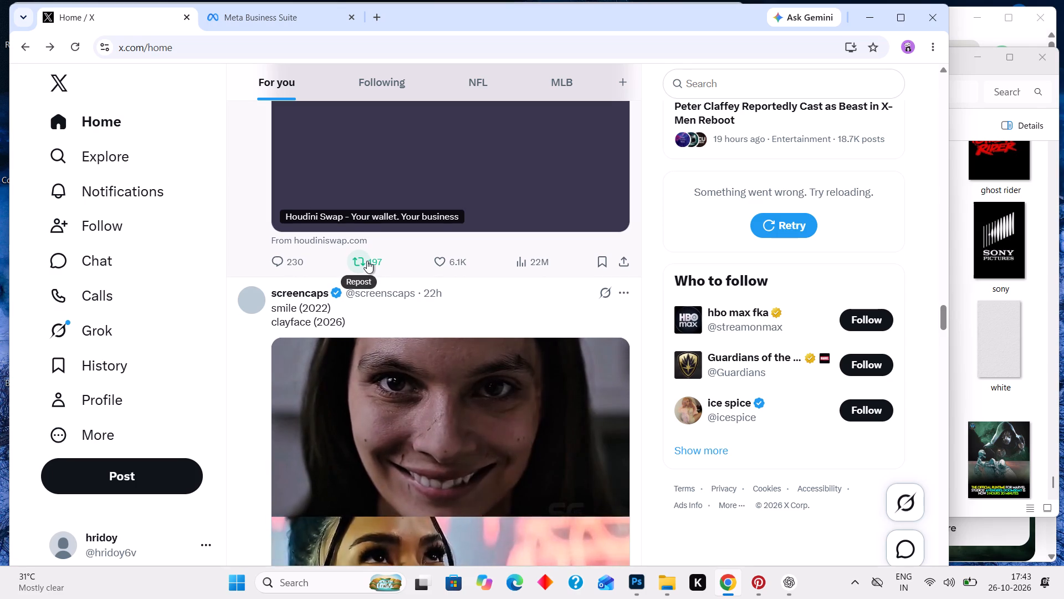
{"action": "scroll", "coordinate": [367, 261], "scroll_direction": "down", "scroll_amount": 2}
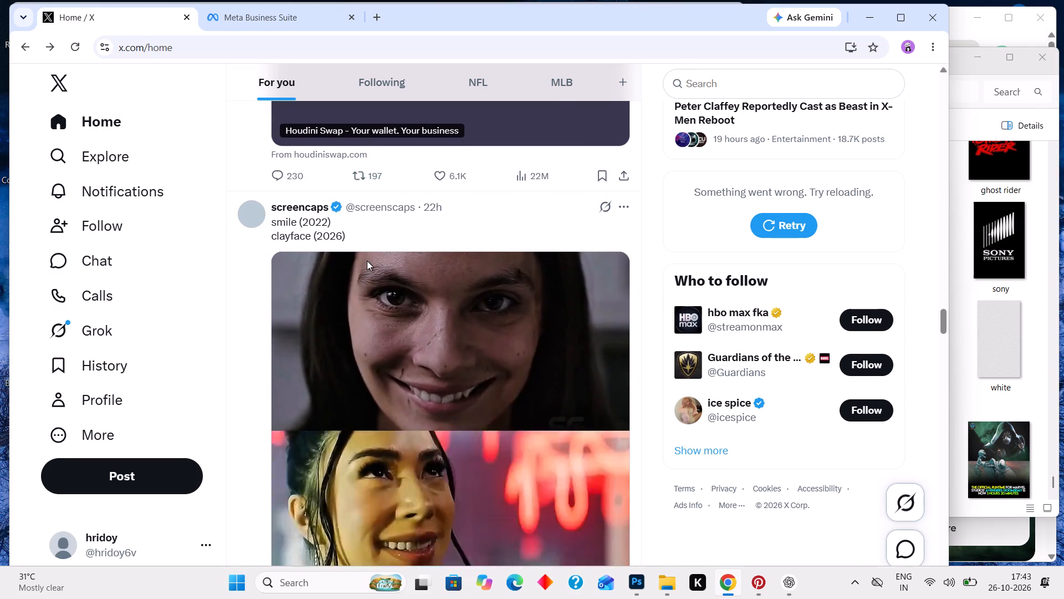
{"action": "scroll", "coordinate": [367, 261], "scroll_direction": "down", "scroll_amount": 3}
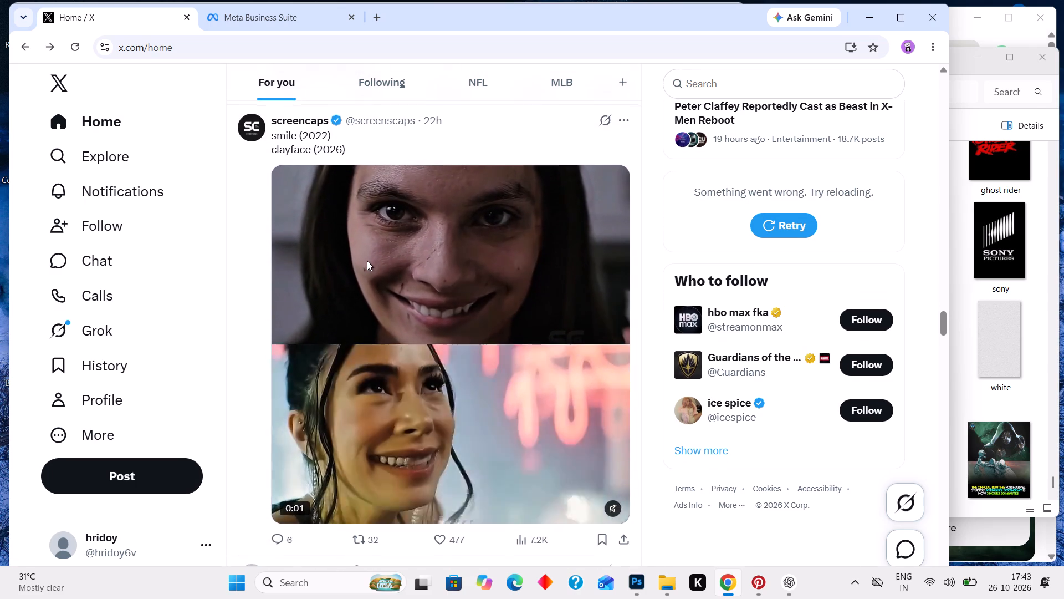
{"action": "scroll", "coordinate": [367, 261], "scroll_direction": "down", "scroll_amount": 4}
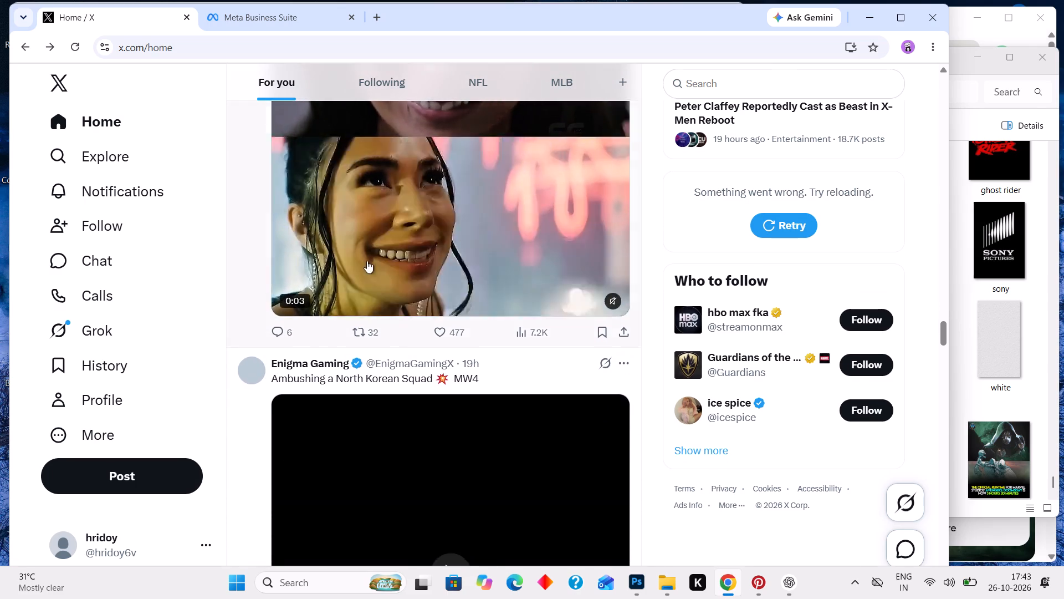
{"action": "scroll", "coordinate": [367, 261], "scroll_direction": "down", "scroll_amount": 5}
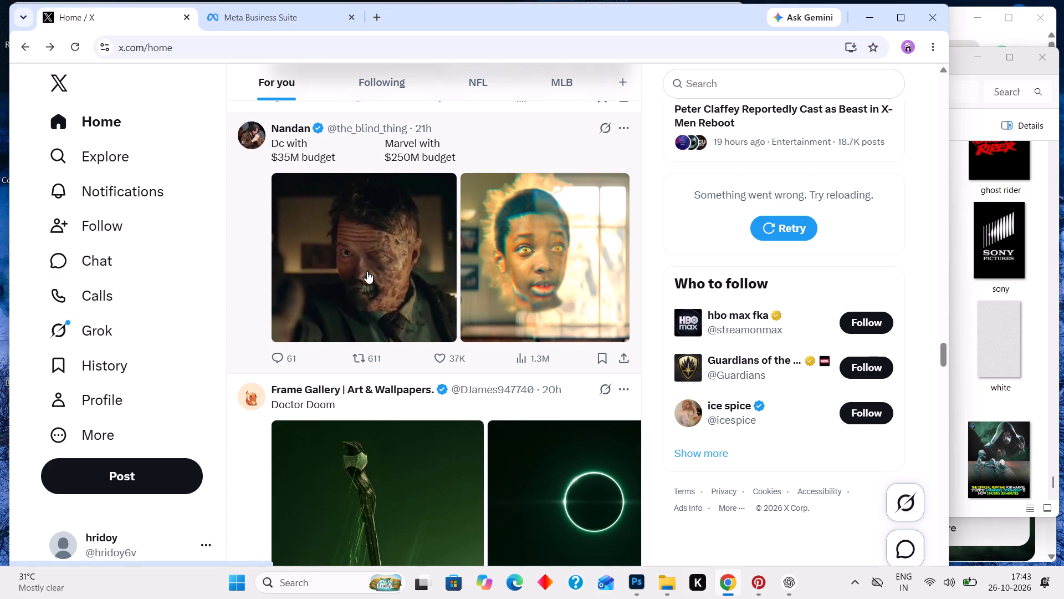
Look through the Doctor Doom artwork, Marvel Studios and following posts in the For you feed.
{"action": "scroll", "coordinate": [385, 286], "scroll_direction": "down", "scroll_amount": 1}
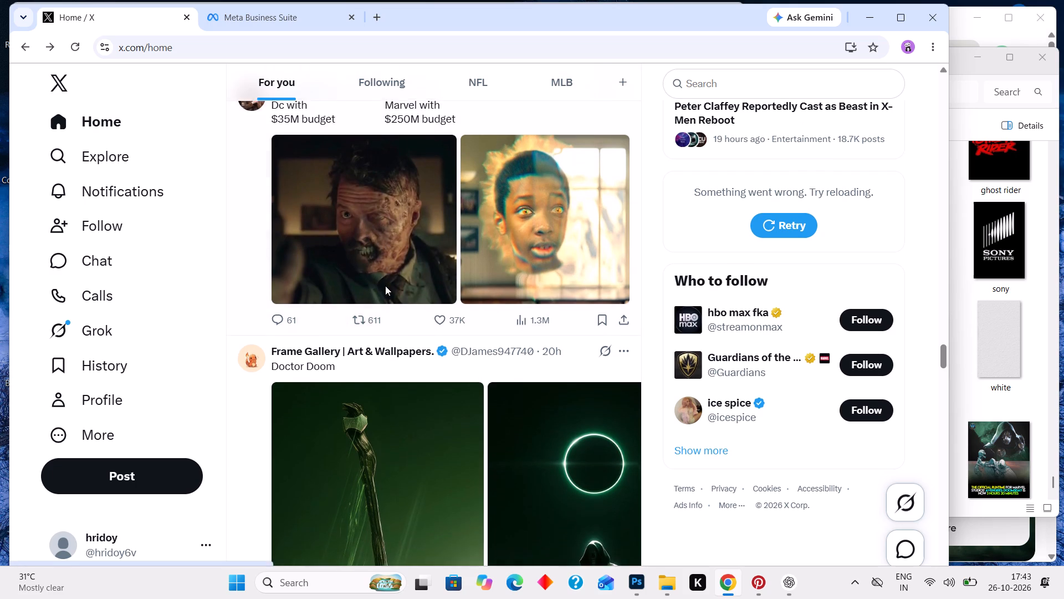
{"action": "scroll", "coordinate": [385, 286], "scroll_direction": "down", "scroll_amount": 3}
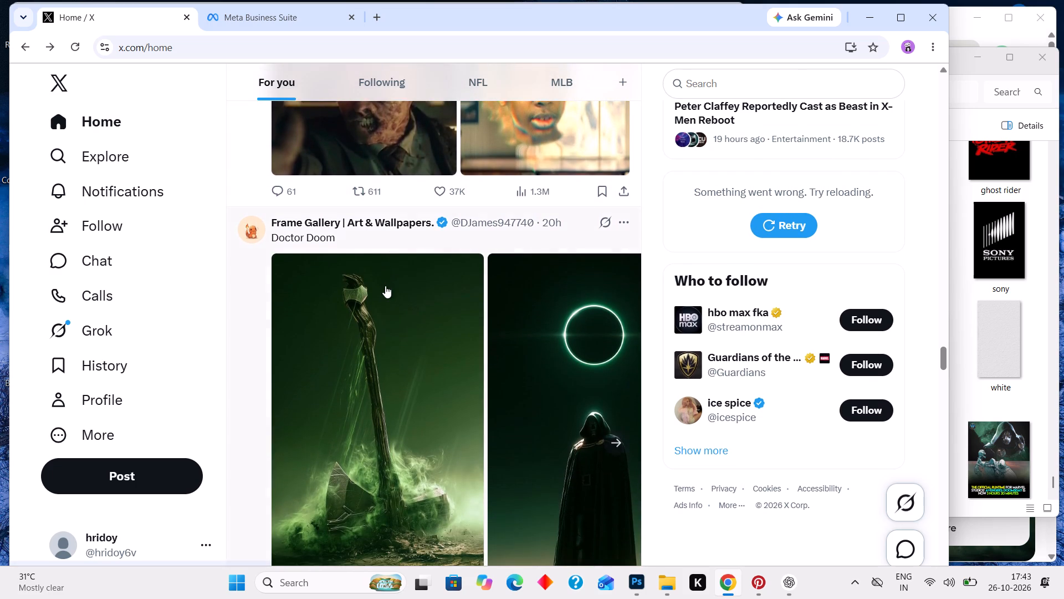
{"action": "scroll", "coordinate": [385, 286], "scroll_direction": "down", "scroll_amount": 3}
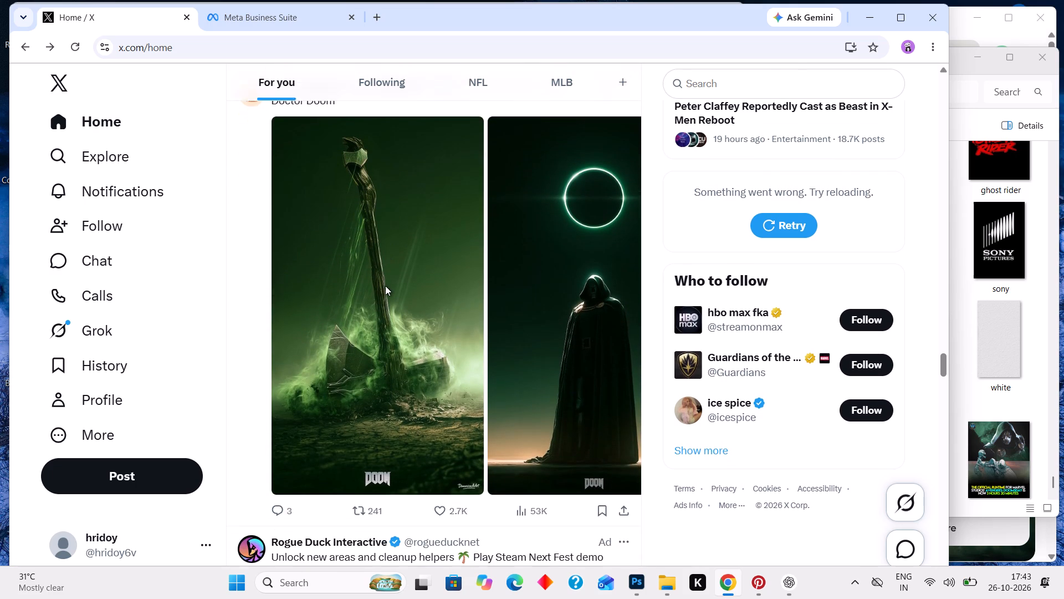
{"action": "scroll", "coordinate": [385, 286], "scroll_direction": "down", "scroll_amount": 2}
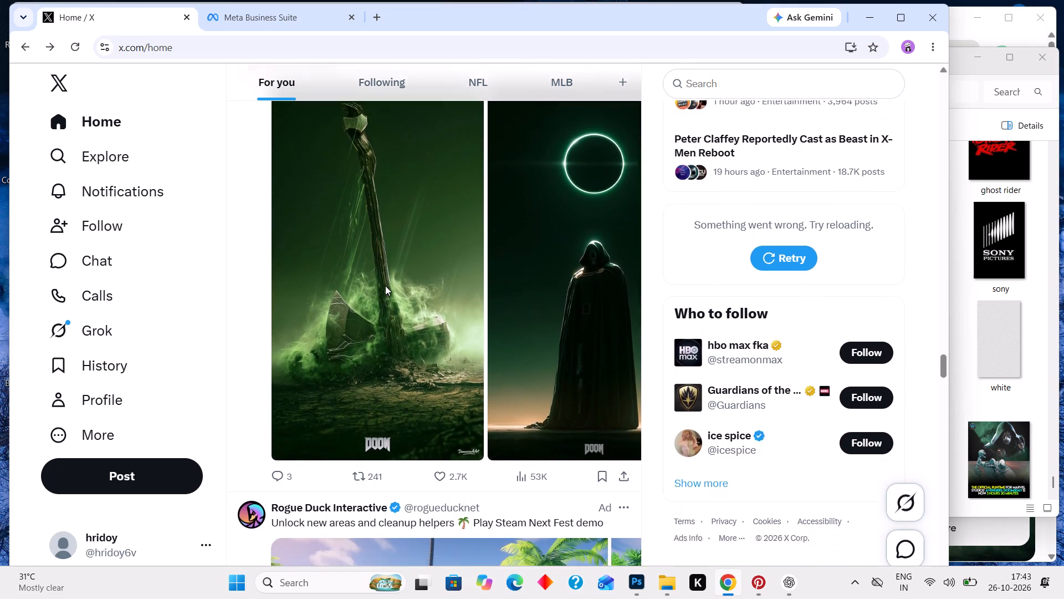
{"action": "scroll", "coordinate": [385, 286], "scroll_direction": "down", "scroll_amount": 4}
{"action": "scroll", "coordinate": [385, 286], "scroll_direction": "up", "scroll_amount": 2}
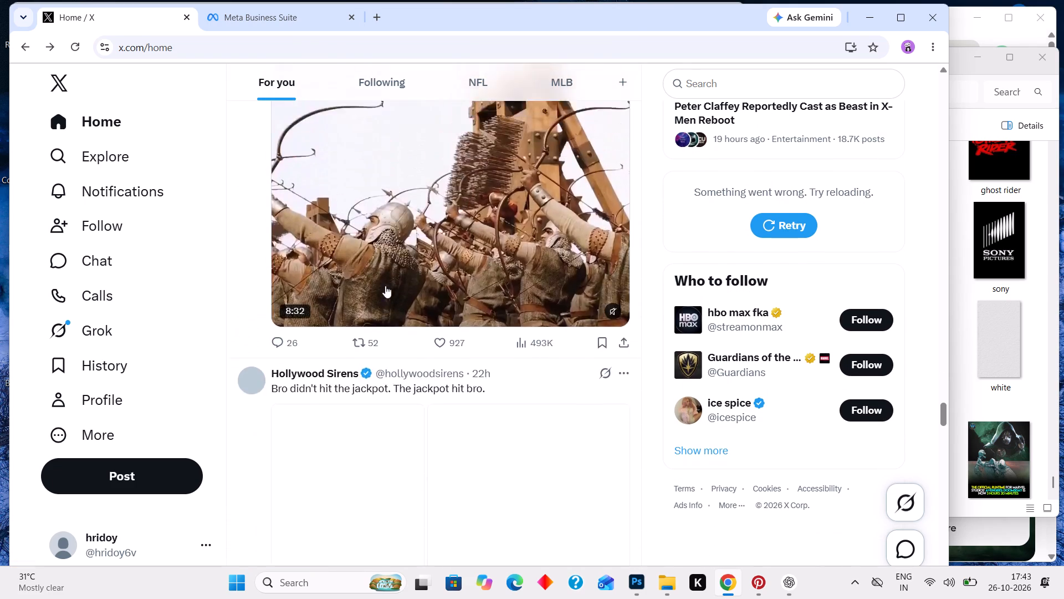
{"action": "scroll", "coordinate": [385, 286], "scroll_direction": "up", "scroll_amount": 2}
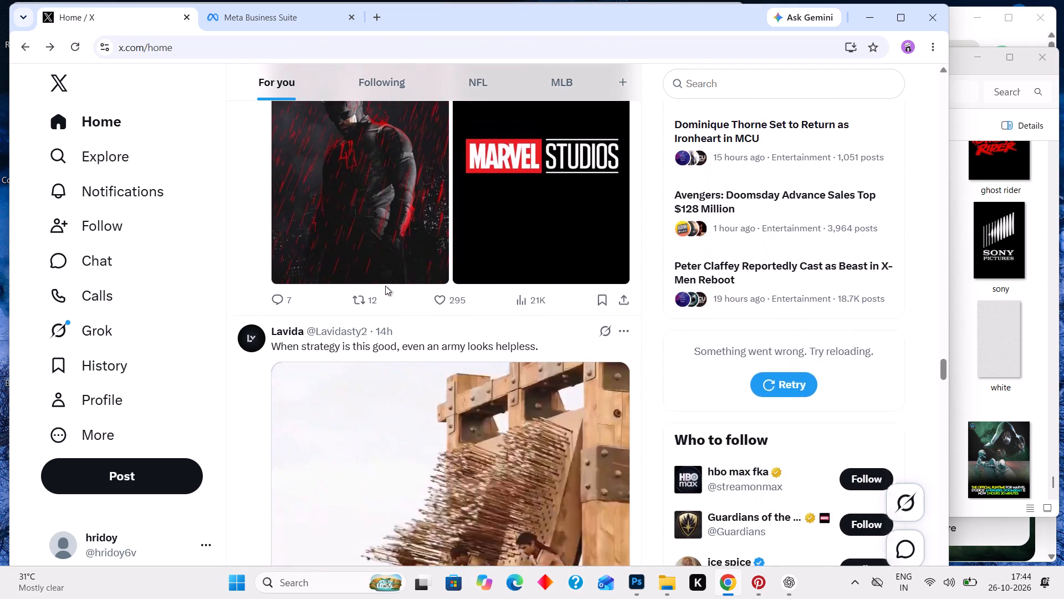
{"action": "scroll", "coordinate": [385, 286], "scroll_direction": "down", "scroll_amount": 1}
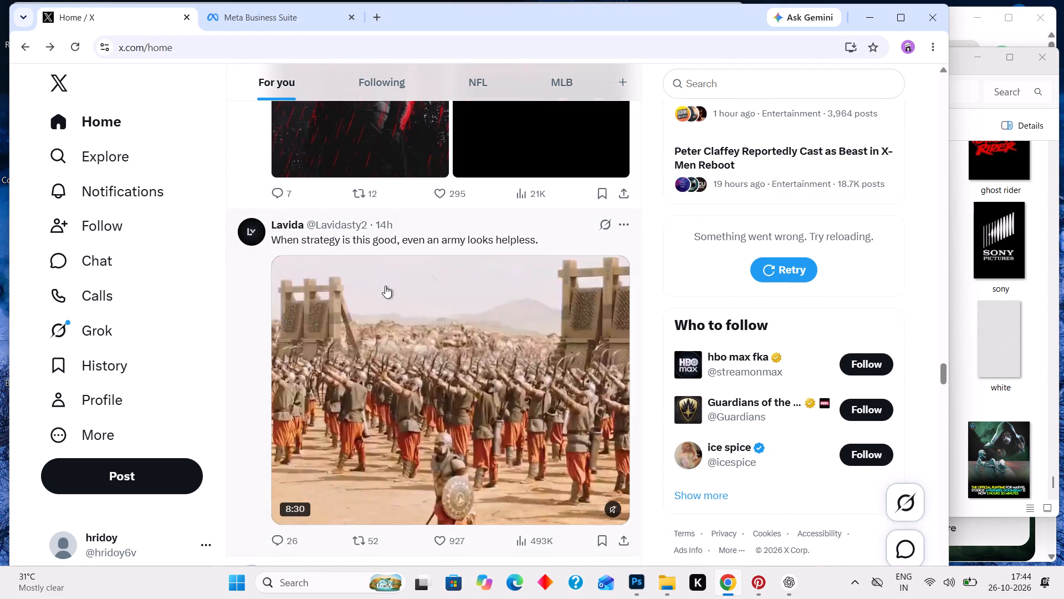
{"action": "scroll", "coordinate": [385, 286], "scroll_direction": "down", "scroll_amount": 4}
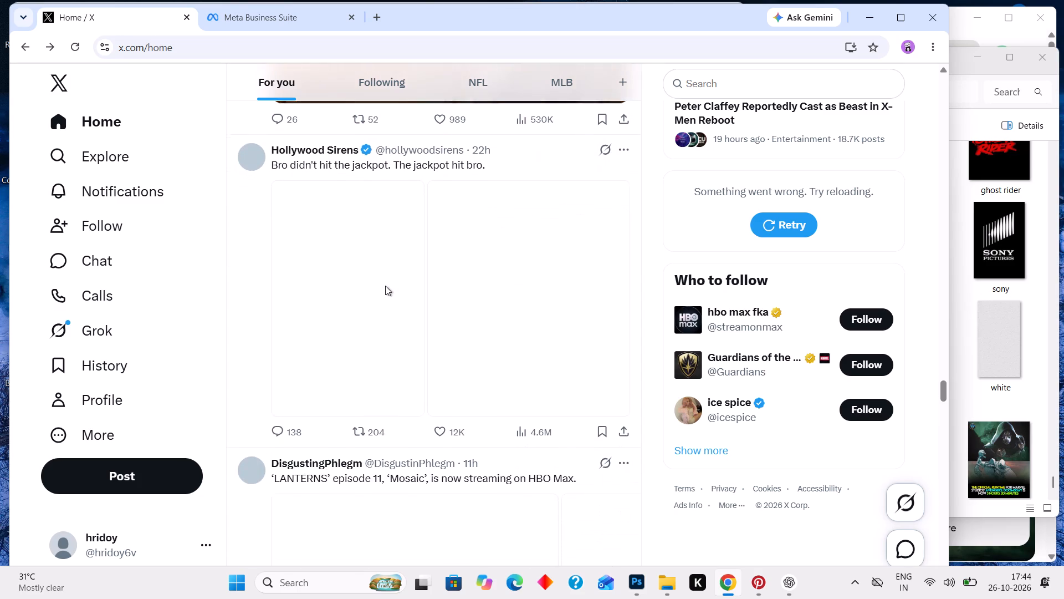
{"action": "scroll", "coordinate": [385, 286], "scroll_direction": "down", "scroll_amount": 1}
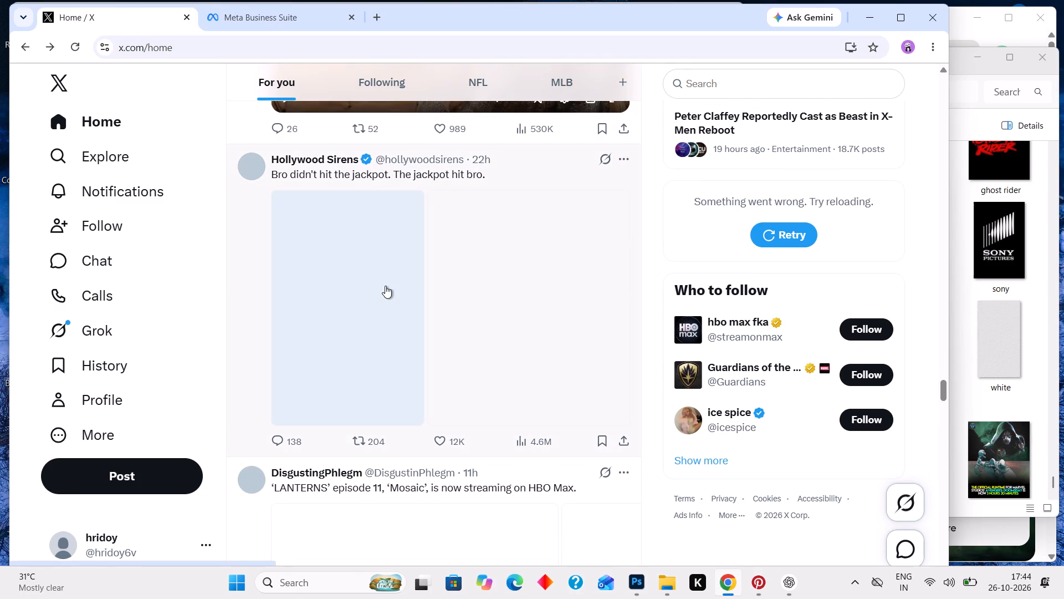
View the first photo of the Hollywood Sirens jackpot post enlarged and return to the feed.
{"action": "left_click", "coordinate": [385, 286]}
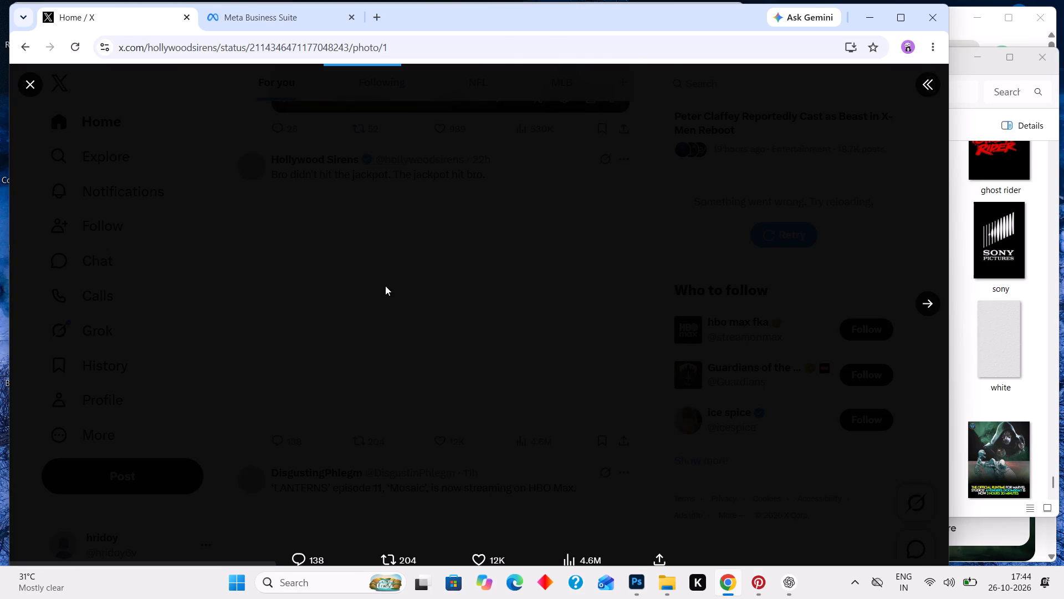
{"action": "left_click", "coordinate": [98, 280]}
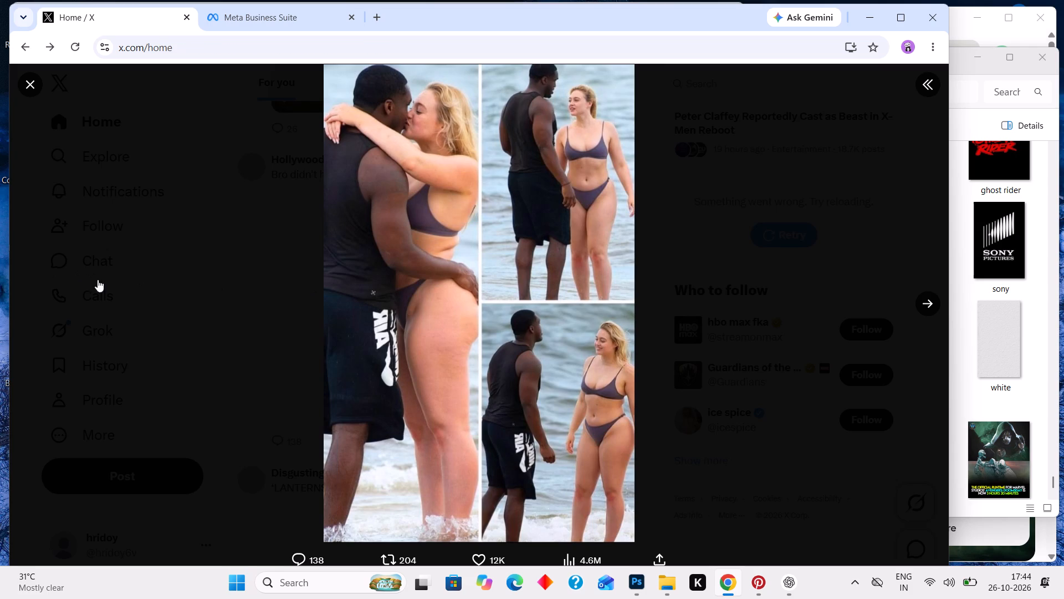
{"action": "scroll", "coordinate": [295, 374], "scroll_direction": "down", "scroll_amount": 4}
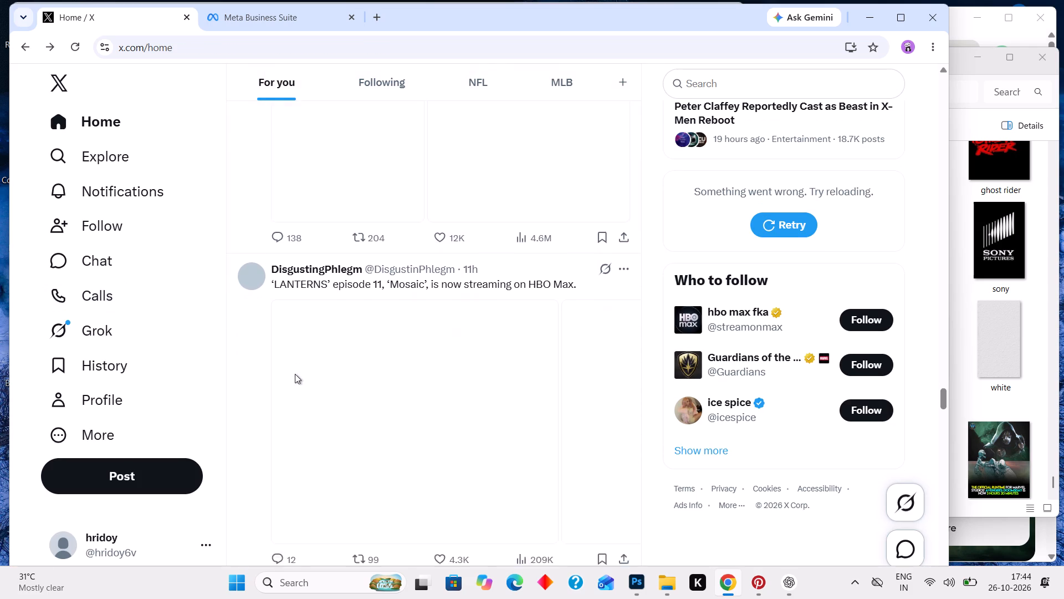
{"action": "scroll", "coordinate": [295, 374], "scroll_direction": "down", "scroll_amount": 2}
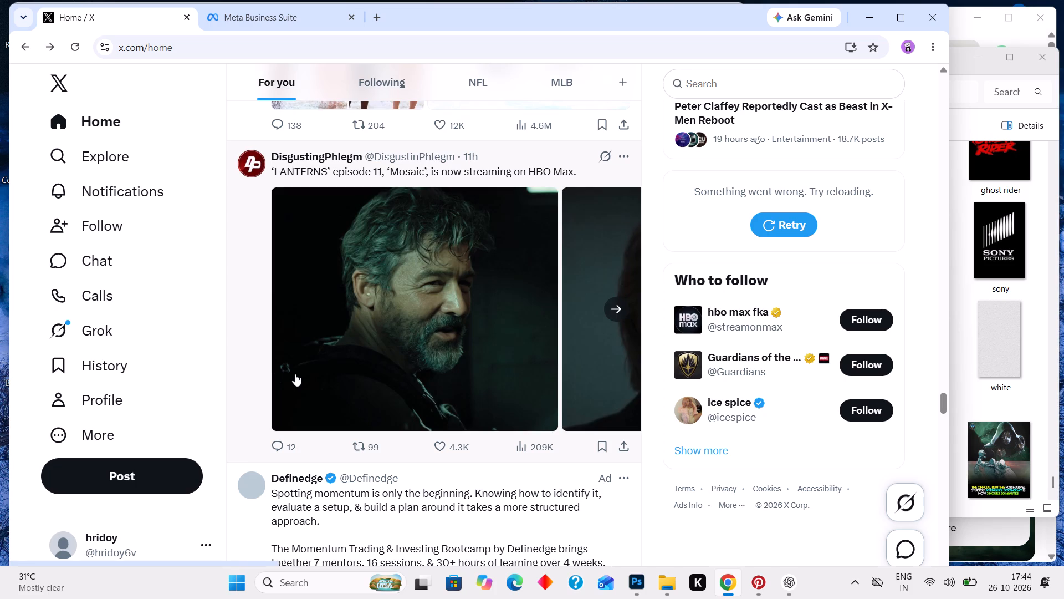
{"action": "scroll", "coordinate": [295, 374], "scroll_direction": "left", "scroll_amount": 5}
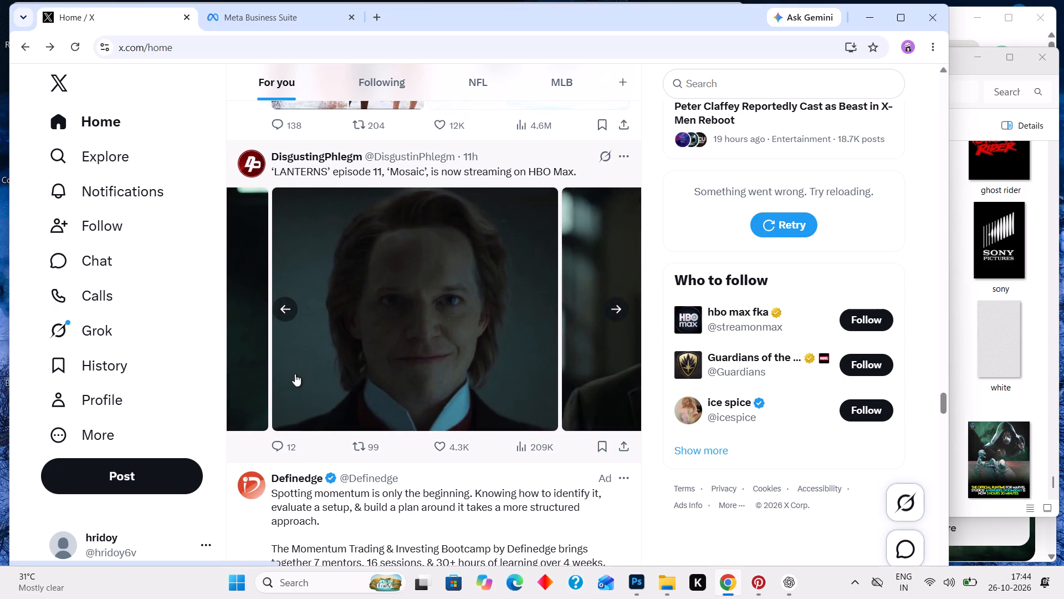
{"action": "scroll", "coordinate": [295, 374], "scroll_direction": "left", "scroll_amount": 6}
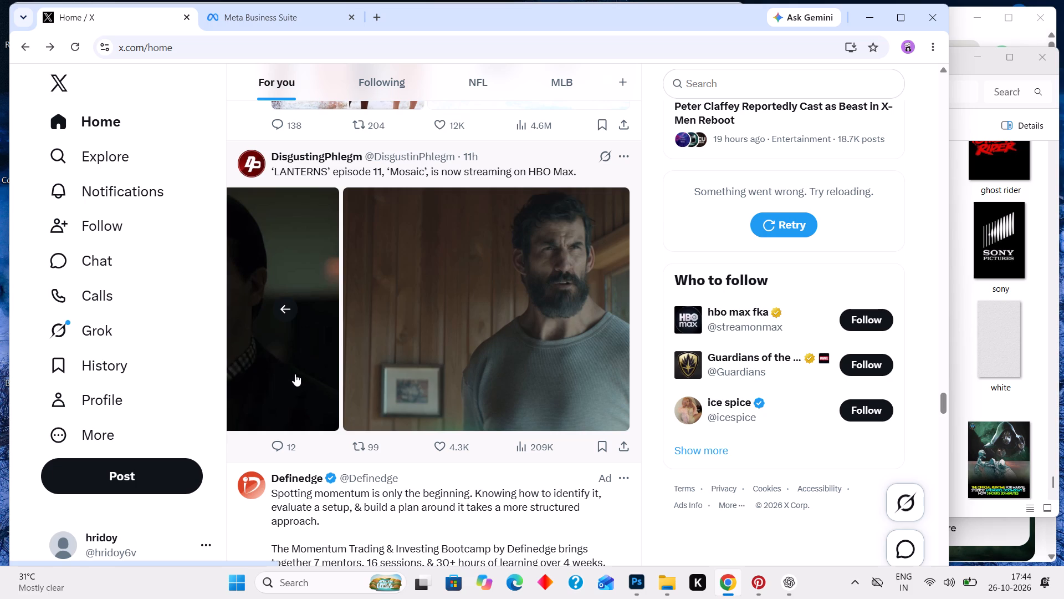
Browse further down the For you feed past the DiscussingFilm ‘AVENGERS: DOOMSDAY’ teaser post, checking for entertainment news.
{"action": "scroll", "coordinate": [295, 374], "scroll_direction": "down", "scroll_amount": 2}
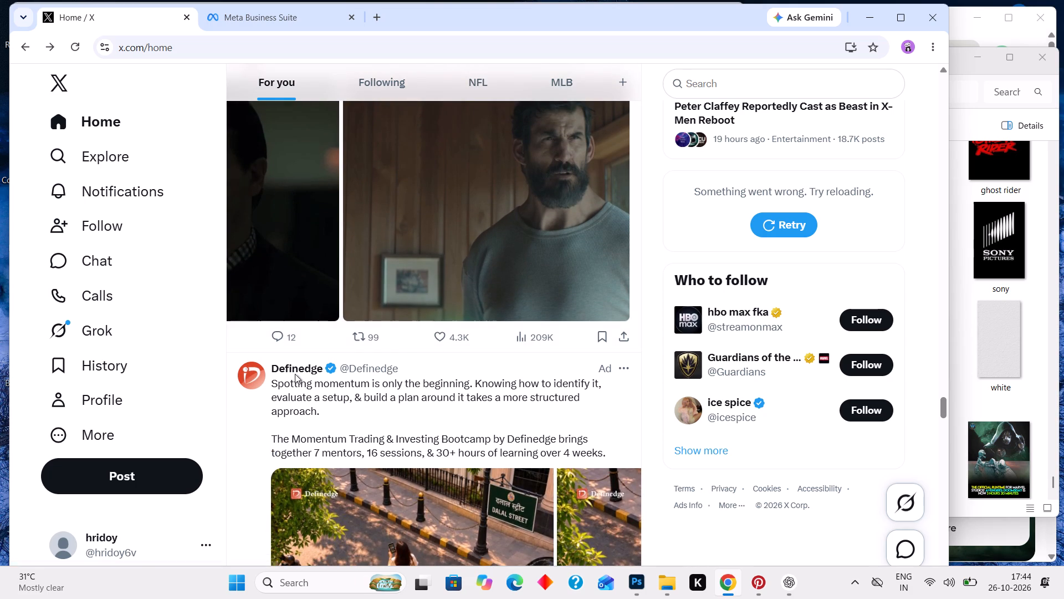
{"action": "scroll", "coordinate": [295, 374], "scroll_direction": "down", "scroll_amount": 3}
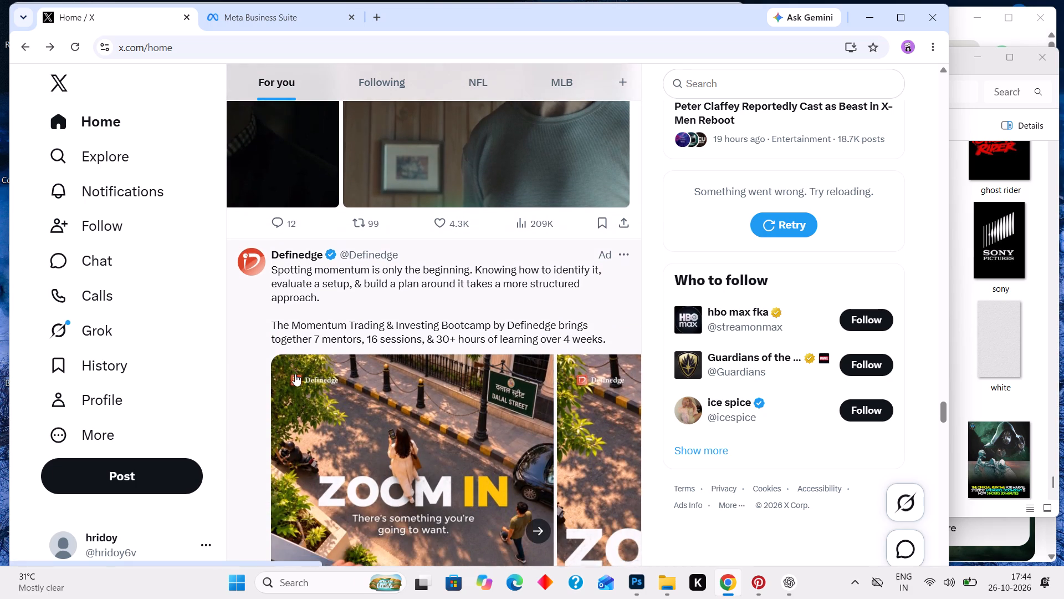
{"action": "scroll", "coordinate": [295, 374], "scroll_direction": "down", "scroll_amount": 5}
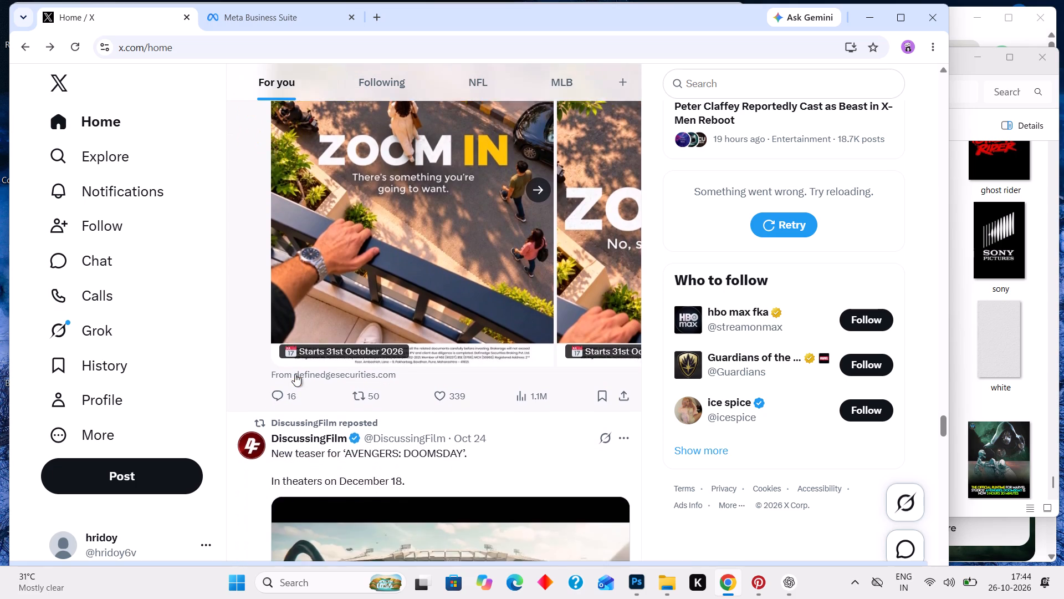
{"action": "scroll", "coordinate": [295, 374], "scroll_direction": "down", "scroll_amount": 4}
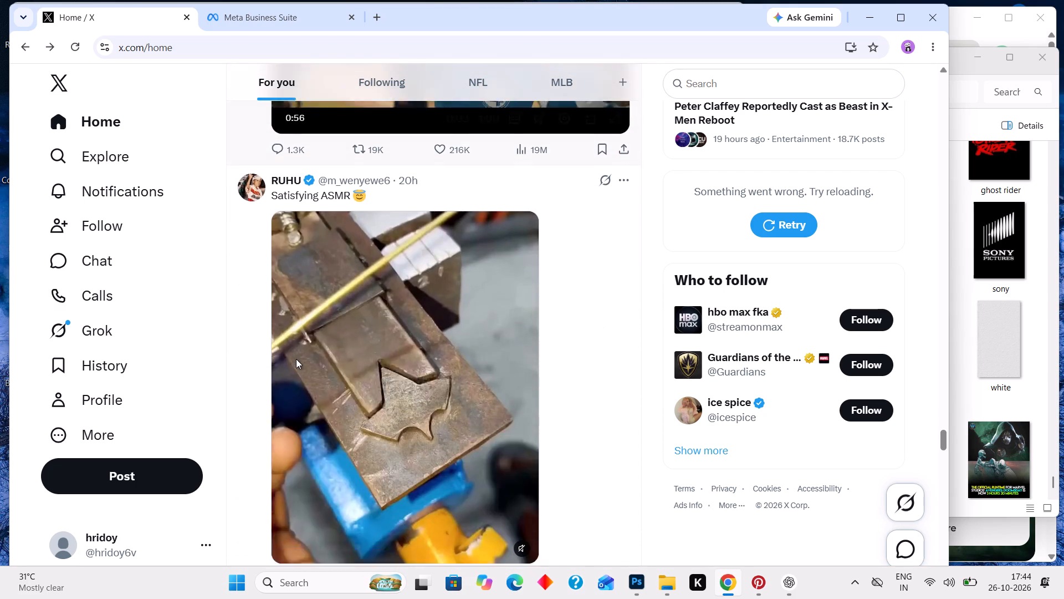
{"action": "scroll", "coordinate": [296, 359], "scroll_direction": "down", "scroll_amount": 1}
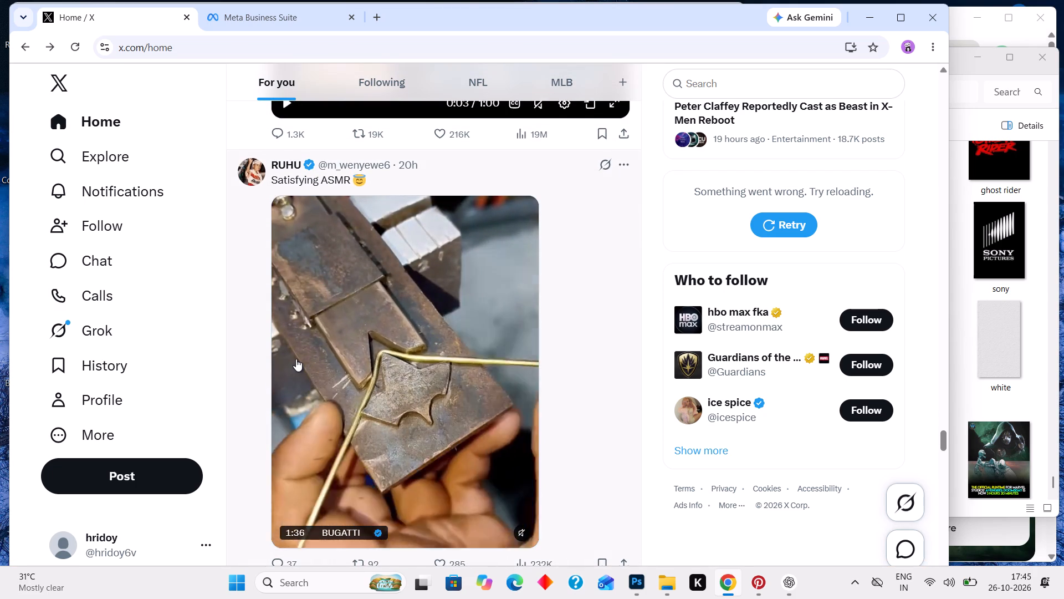
Reload the X Home feed from the top.
{"action": "double_click", "coordinate": [103, 126]}
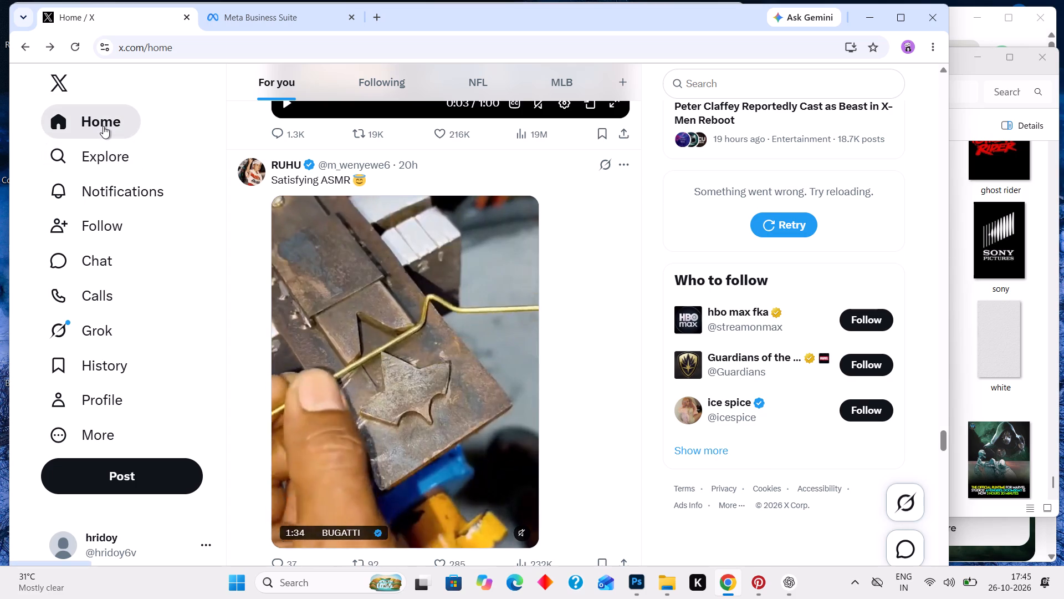
Return to the top of the X Home feed and reload the page for fresh posts.
{"action": "left_click", "coordinate": [103, 126]}
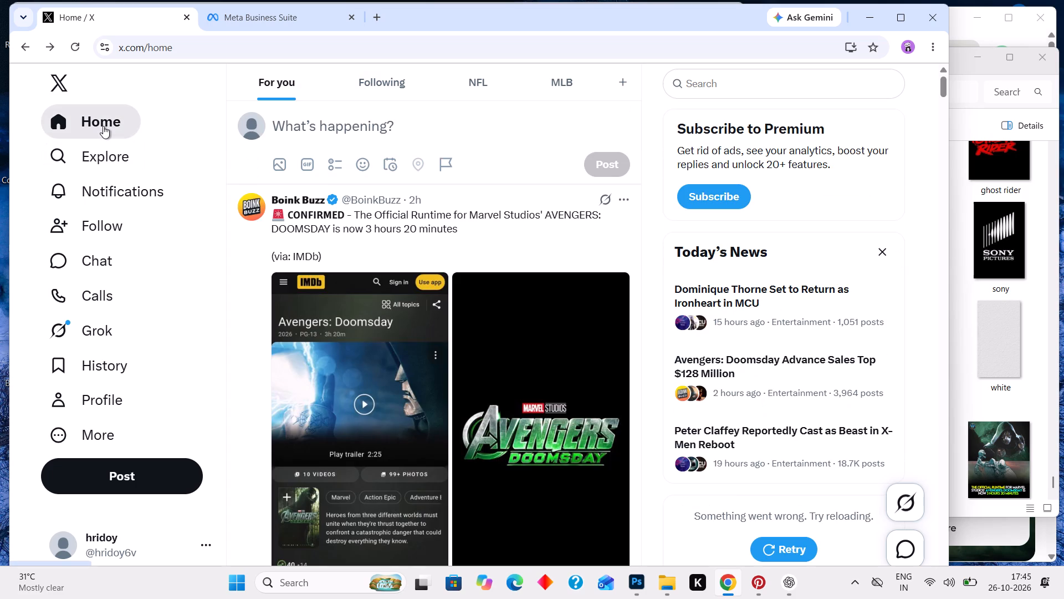
{"action": "triple_click", "coordinate": [103, 126]}
{"action": "left_click", "coordinate": [71, 44]}
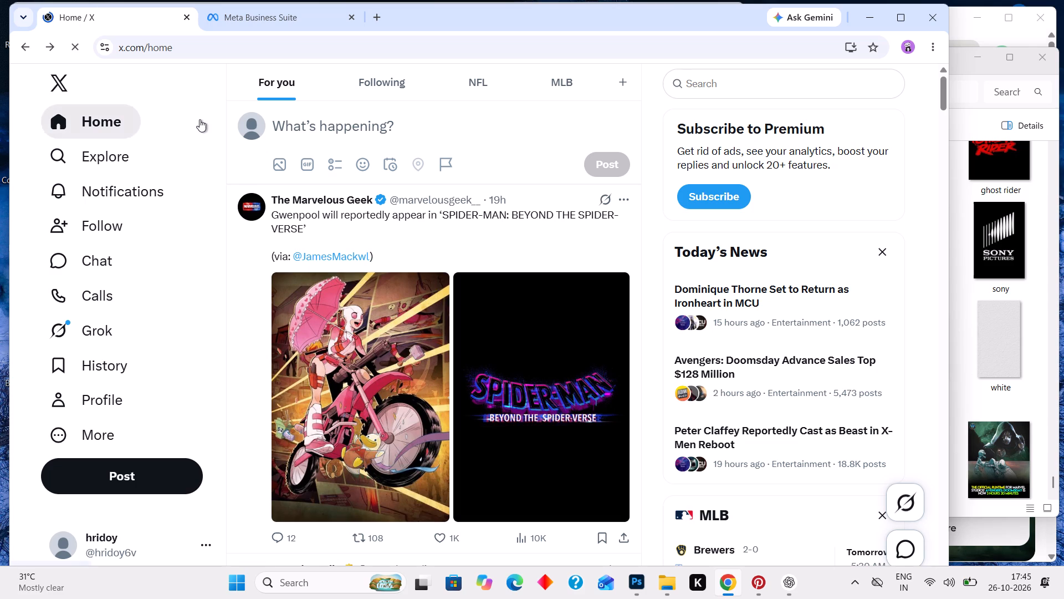
View the Gwenpool artwork enlarged from The Marvelous Geek's ‘SPIDER-MAN: BEYOND THE SPIDER-VERSE’ post.
{"action": "scroll", "coordinate": [386, 381], "scroll_direction": "down", "scroll_amount": 1}
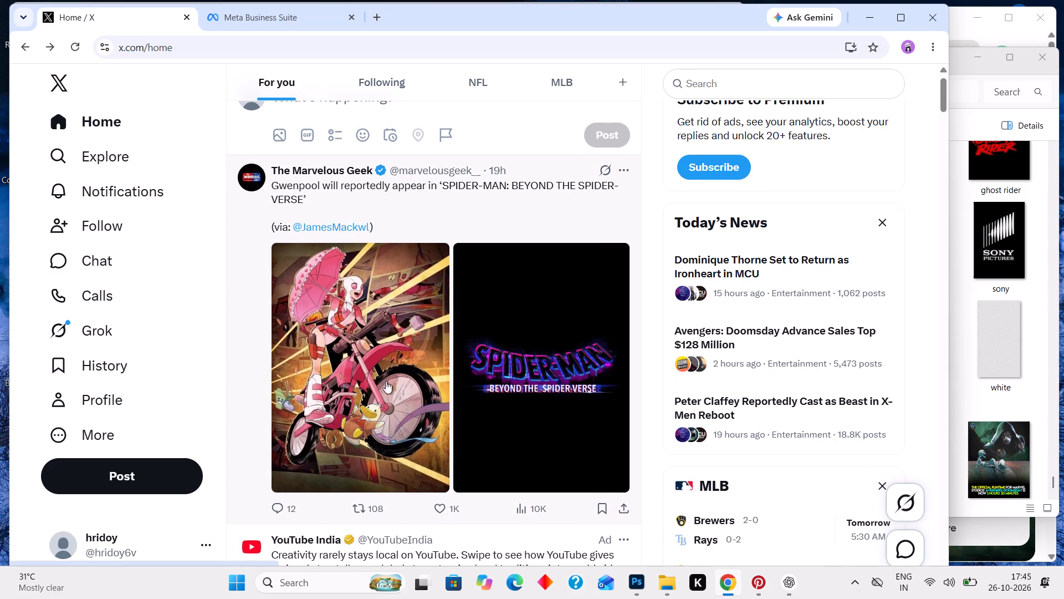
{"action": "scroll", "coordinate": [386, 381], "scroll_direction": "down", "scroll_amount": 1}
{"action": "left_click", "coordinate": [386, 381]}
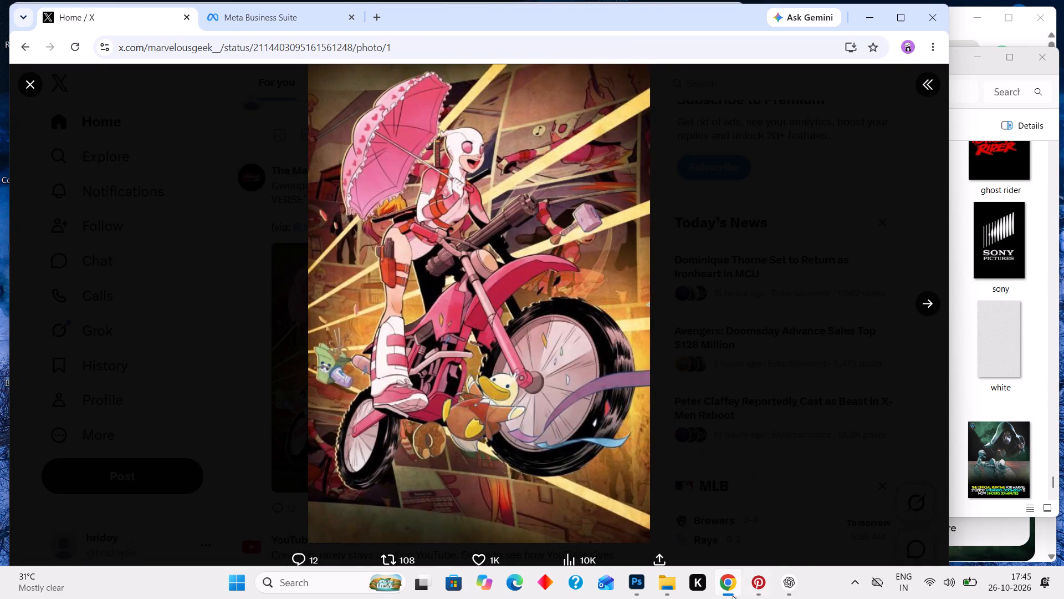
Switch to Pinterest and search for "gwenpool".
{"action": "left_click", "coordinate": [756, 586]}
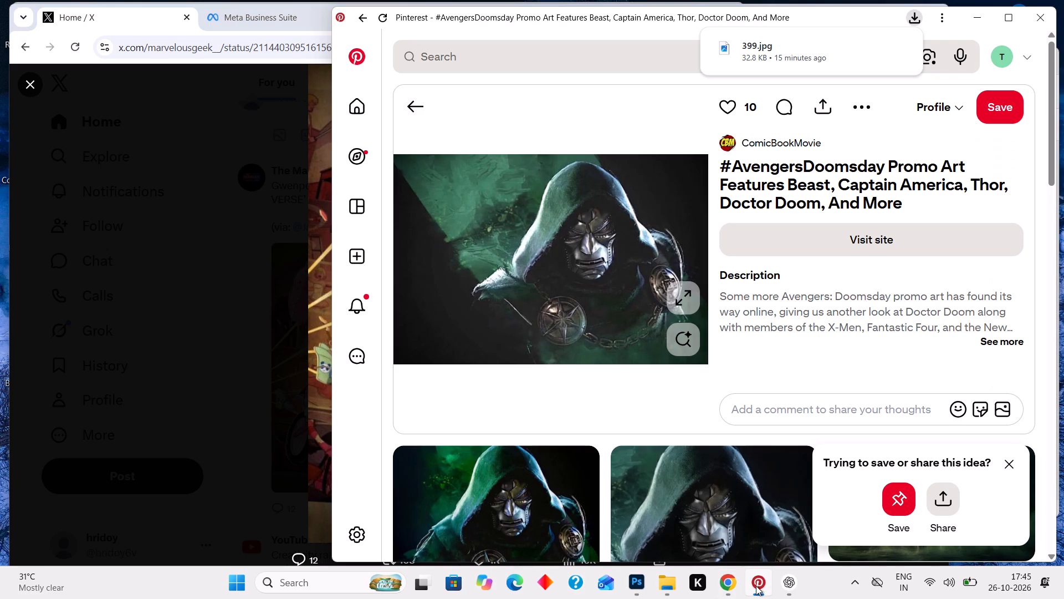
{"action": "left_click", "coordinate": [594, 58]}
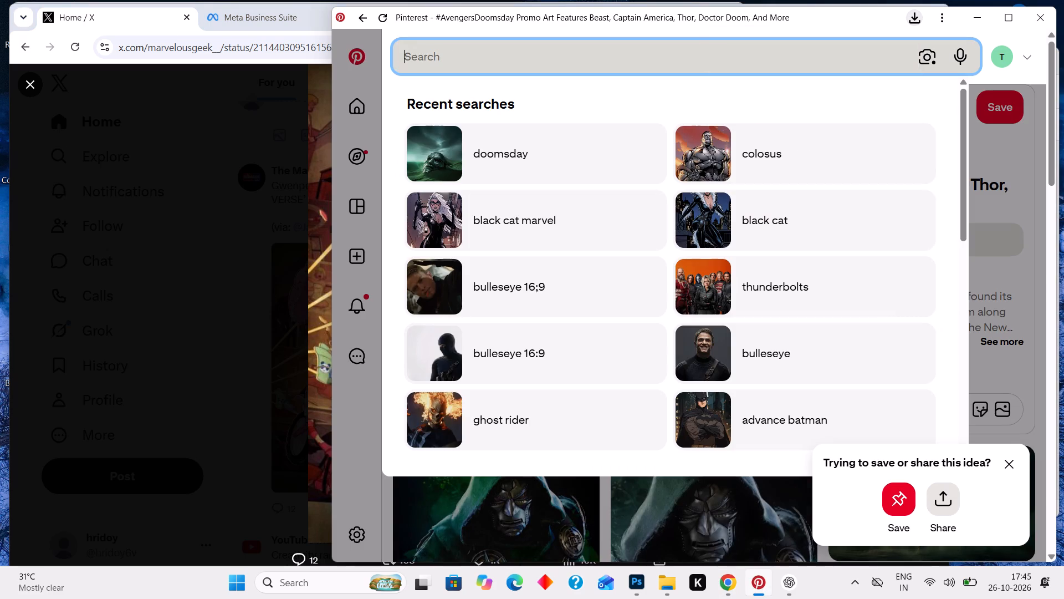
{"action": "key", "text": "g"}
{"action": "type", "text": "wen"}
{"action": "type", "text": "pool"}
{"action": "key", "text": "Return"}
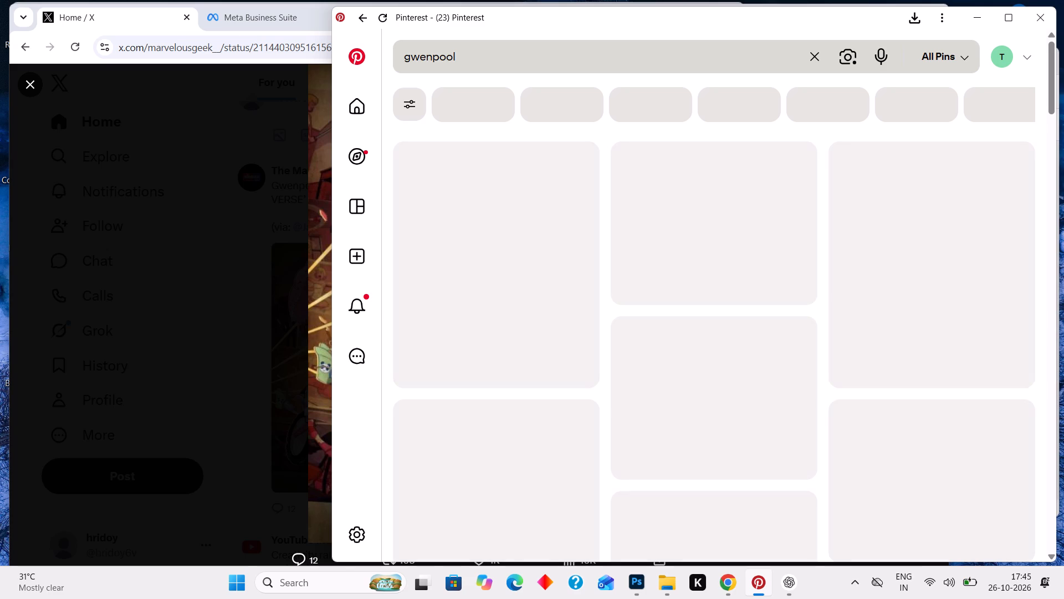
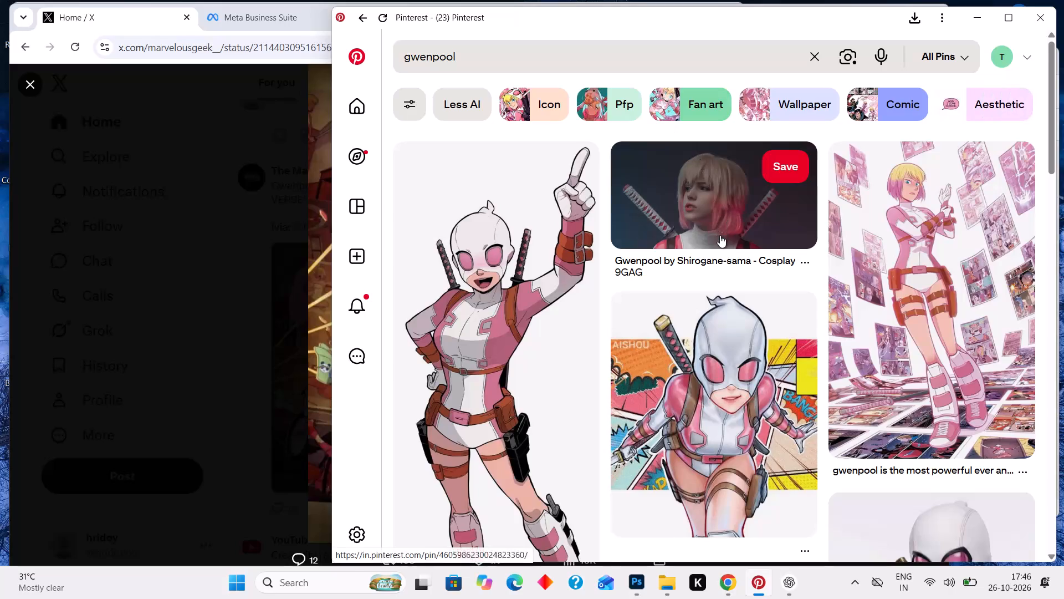
Browse the Gwenpool results on Pinterest and open the pin The Unbelievable Gwenpool #22.
{"action": "scroll", "coordinate": [733, 302], "scroll_direction": "down", "scroll_amount": 4}
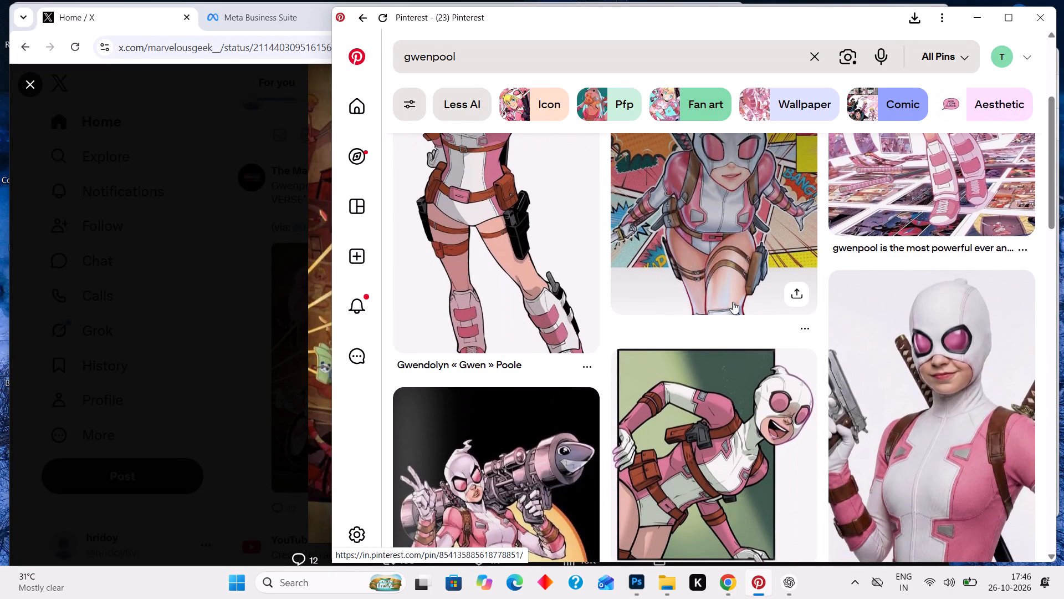
{"action": "scroll", "coordinate": [733, 302], "scroll_direction": "down", "scroll_amount": 2}
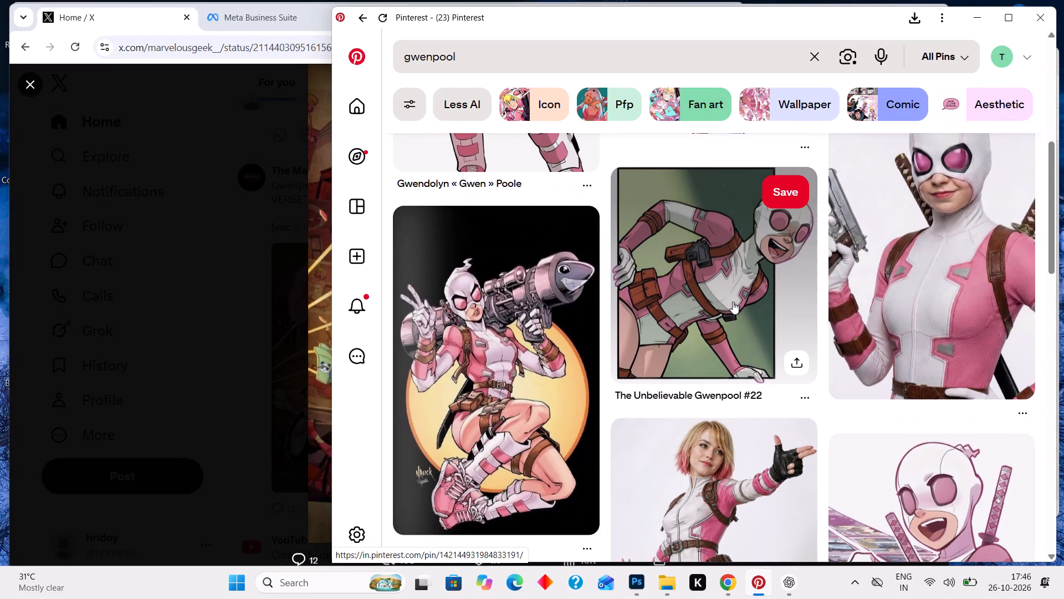
{"action": "scroll", "coordinate": [733, 302], "scroll_direction": "up", "scroll_amount": 1}
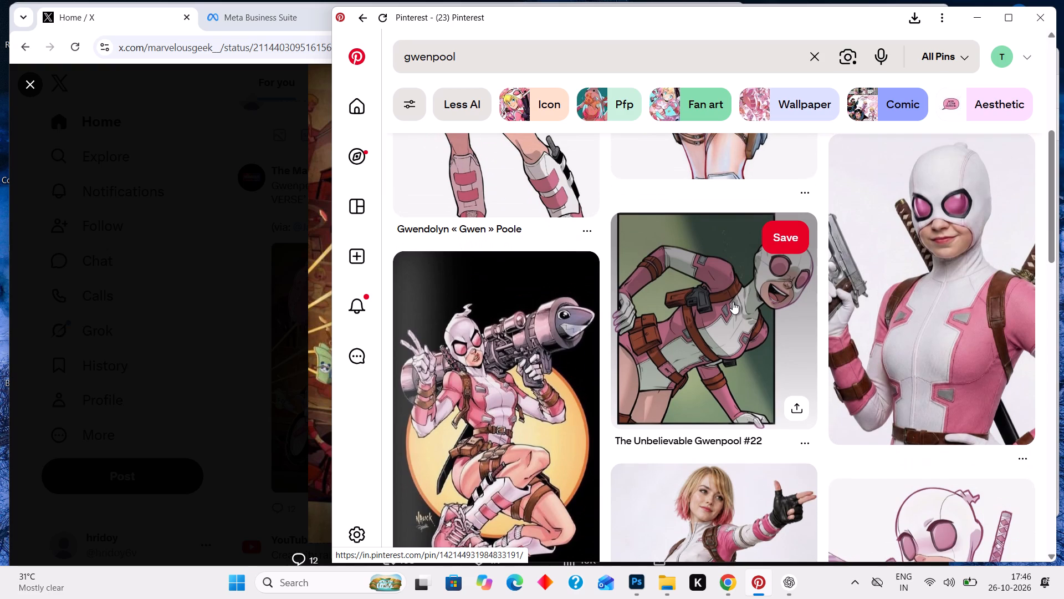
{"action": "scroll", "coordinate": [733, 302], "scroll_direction": "up", "scroll_amount": 2}
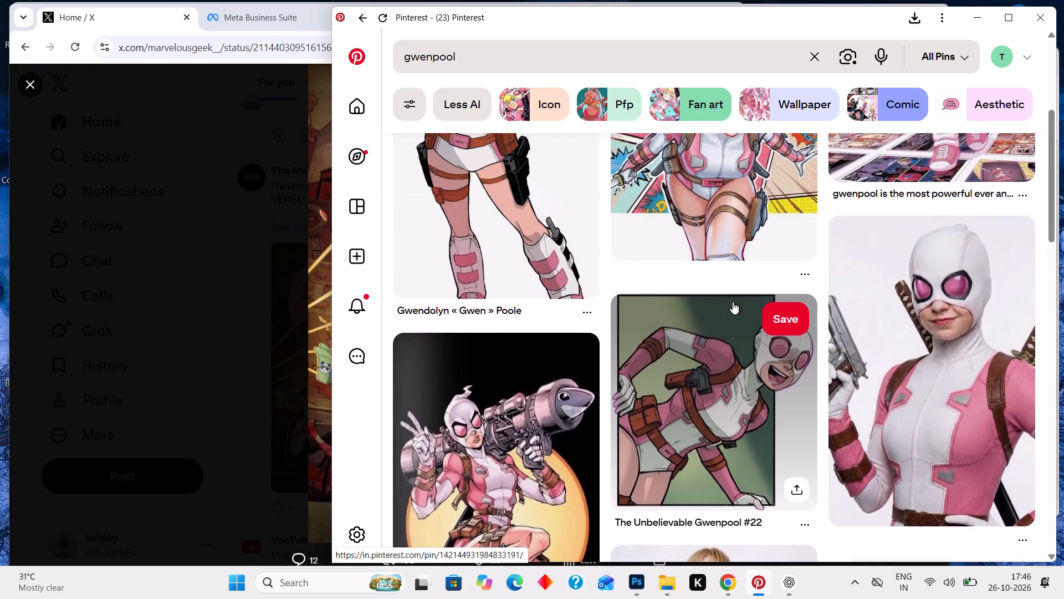
{"action": "scroll", "coordinate": [733, 302], "scroll_direction": "up", "scroll_amount": 2}
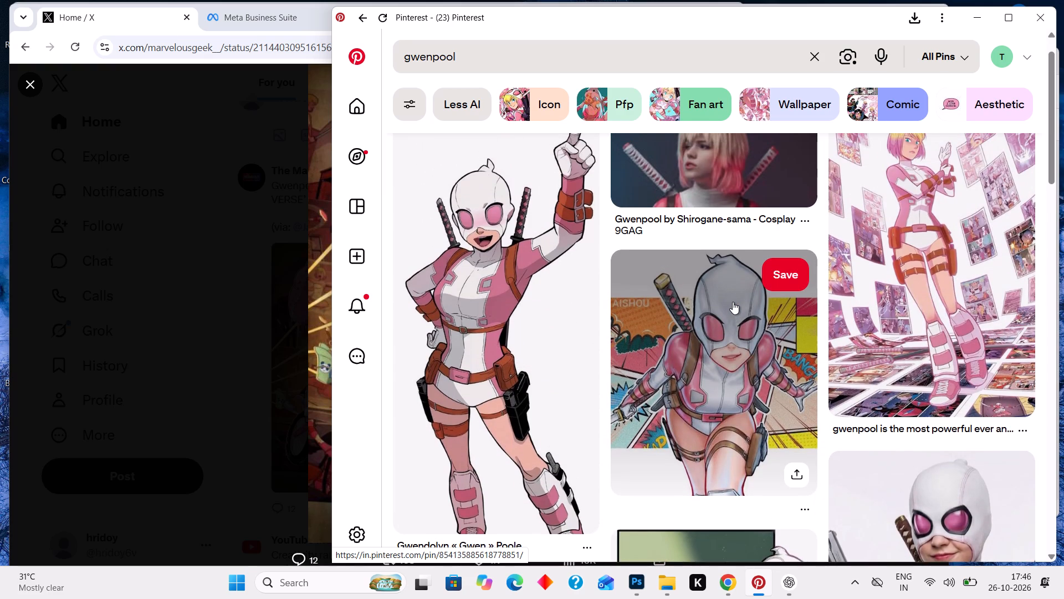
{"action": "scroll", "coordinate": [733, 302], "scroll_direction": "down", "scroll_amount": 2}
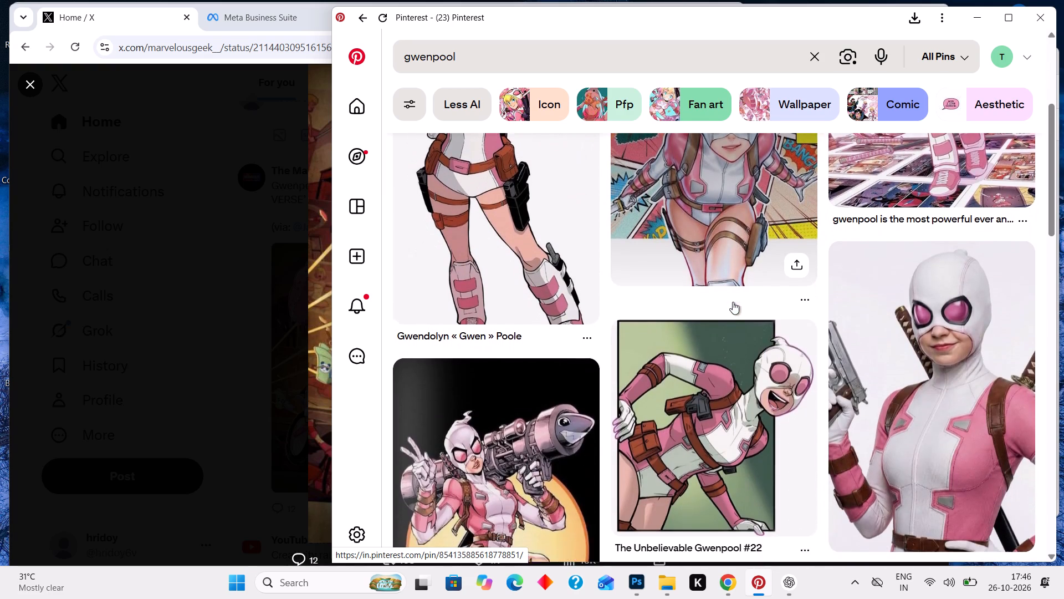
{"action": "scroll", "coordinate": [733, 302], "scroll_direction": "down", "scroll_amount": 2}
{"action": "left_click", "coordinate": [682, 407]}
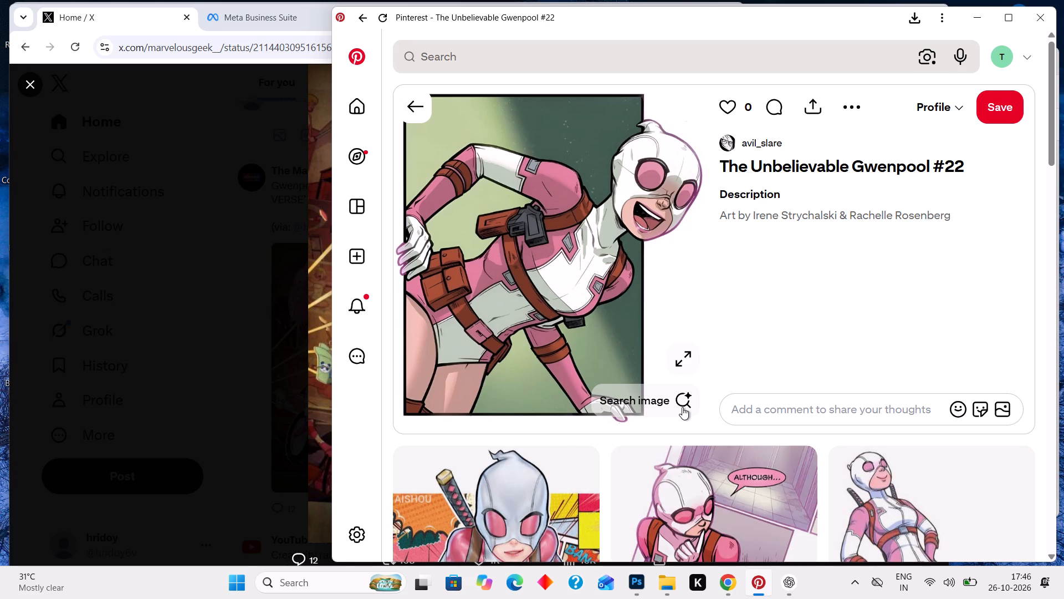
Save the Gwenpool #22 pin's image as 400 in the z - Copy folder.
{"action": "scroll", "coordinate": [866, 299], "scroll_direction": "down", "scroll_amount": 1}
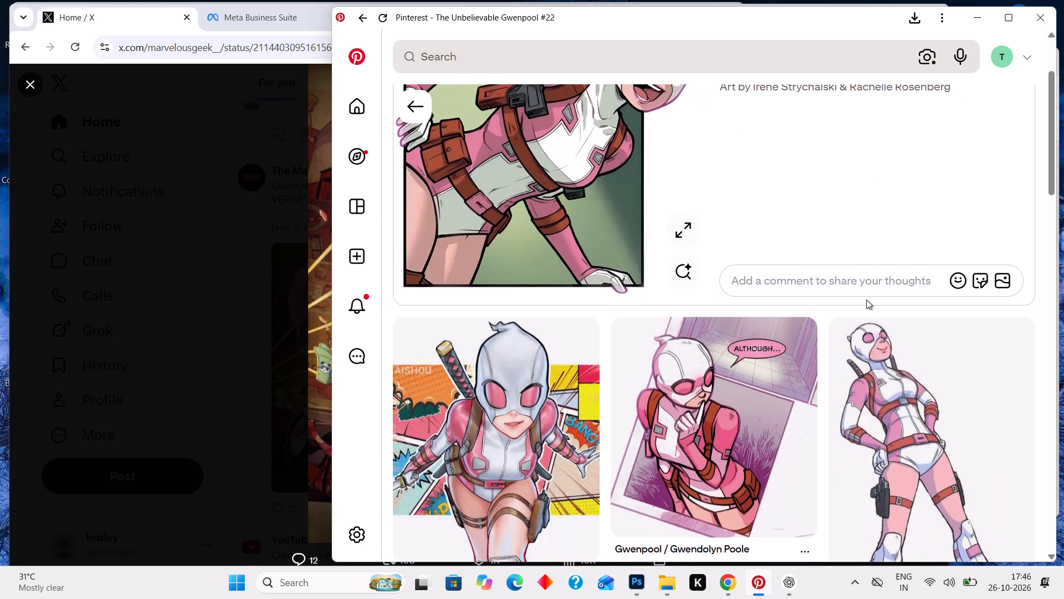
{"action": "scroll", "coordinate": [866, 299], "scroll_direction": "down", "scroll_amount": 4}
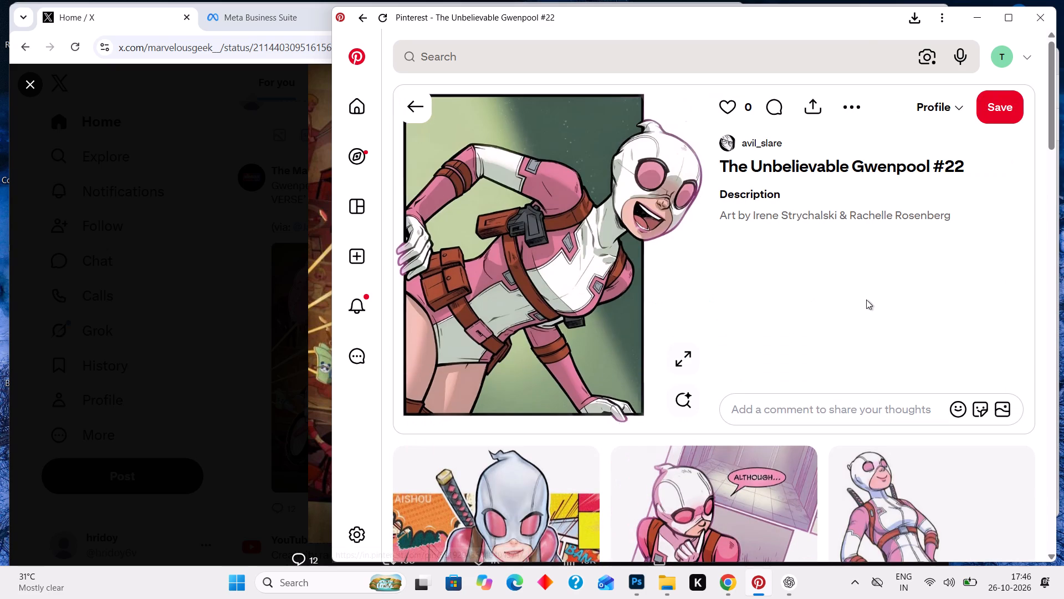
{"action": "right_click", "coordinate": [512, 215]}
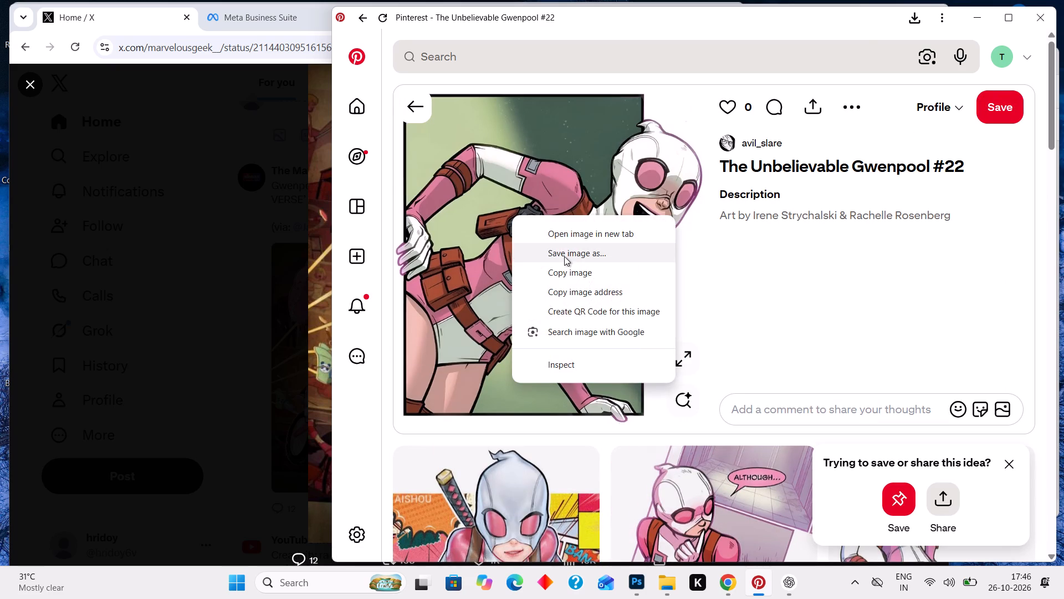
{"action": "left_click", "coordinate": [564, 256]}
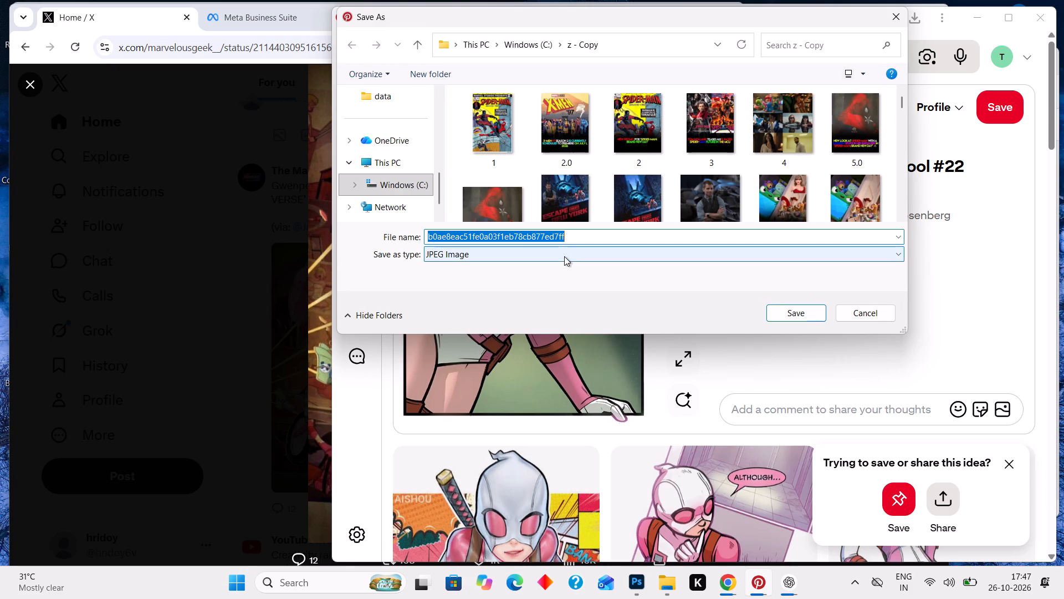
{"action": "type", "text": "400"}
{"action": "key", "text": "Return"}
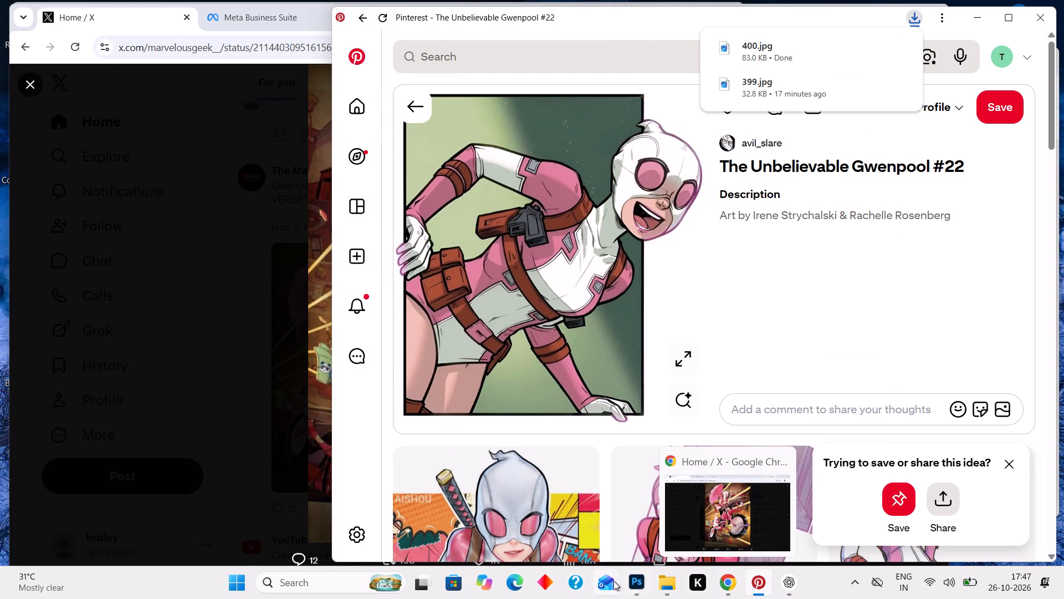
Switch to Photoshop and place image 400 from the z - Copy folder into the Roohi 05.psd poster.
{"action": "left_click", "coordinate": [631, 582]}
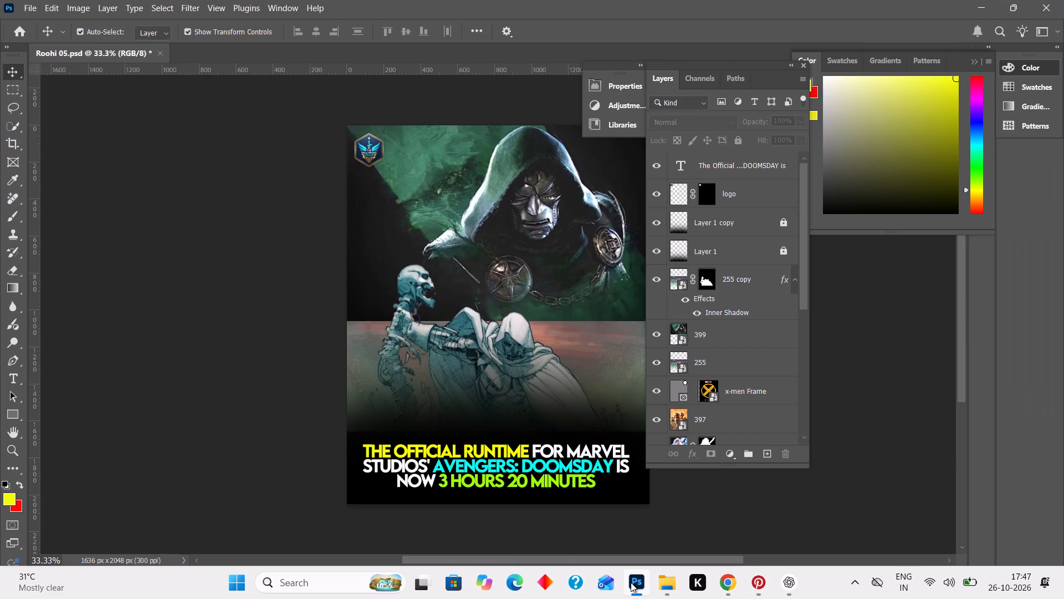
{"action": "left_click", "coordinate": [671, 590]}
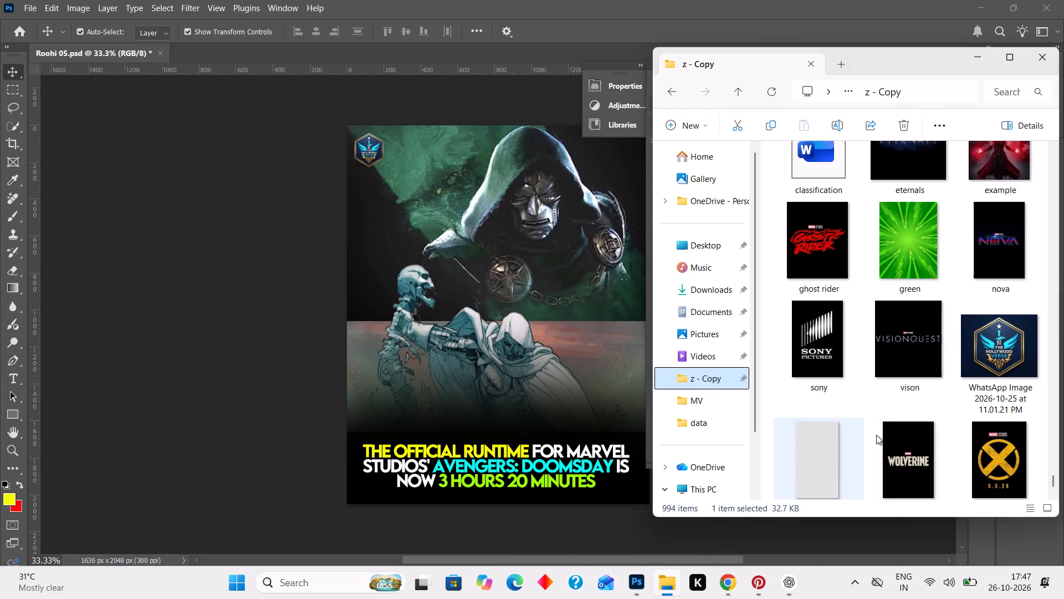
{"action": "scroll", "coordinate": [878, 433], "scroll_direction": "down", "scroll_amount": 2}
{"action": "left_click_drag", "start_coordinate": [824, 438], "coordinate": [587, 304]}
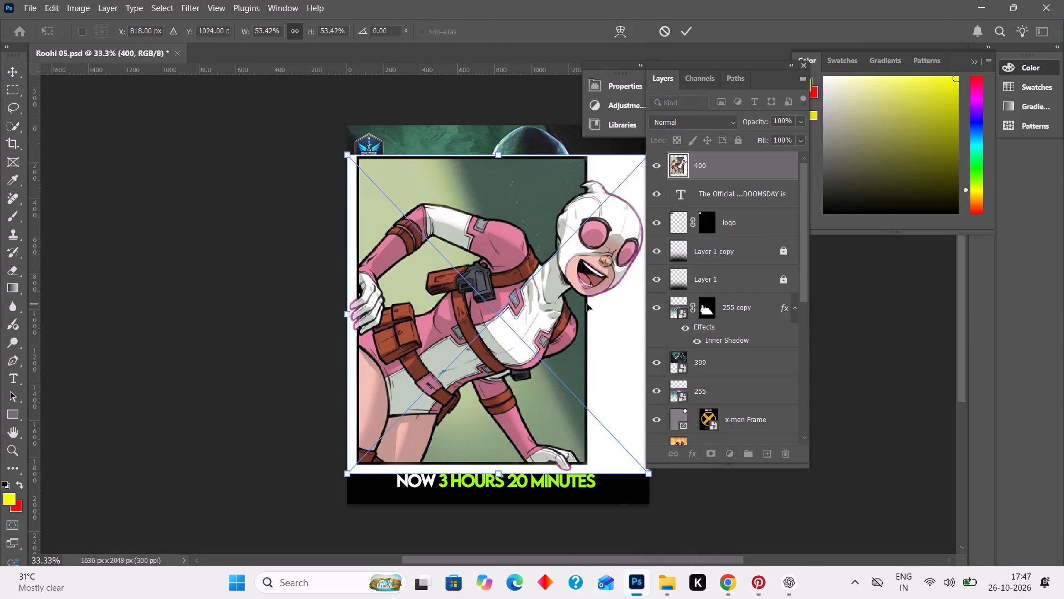
Move the placed Gwenpool image up to the canvas's top edge, at about Y 865 px, and commit the placement.
{"action": "key", "text": "Up"}
{"action": "key", "text": "Up"}
{"action": "key", "text": "Up"}
{"action": "key", "text": "Up"}
{"action": "key", "text": "Up"}
{"action": "key", "text": "Up"}
{"action": "key", "text": "Up"}
{"action": "key", "text": "Up"}
{"action": "key", "text": "Up"}
{"action": "key", "text": "Up"}
{"action": "key", "text": "Up"}
{"action": "key", "text": "Up"}
{"action": "key", "text": "Up"}
{"action": "key", "text": "Up"}
{"action": "key", "text": "Up"}
{"action": "key", "text": "Up"}
{"action": "key", "text": "Up"}
{"action": "key", "text": "Up"}
{"action": "key", "text": "Up"}
{"action": "key", "text": "Up"}
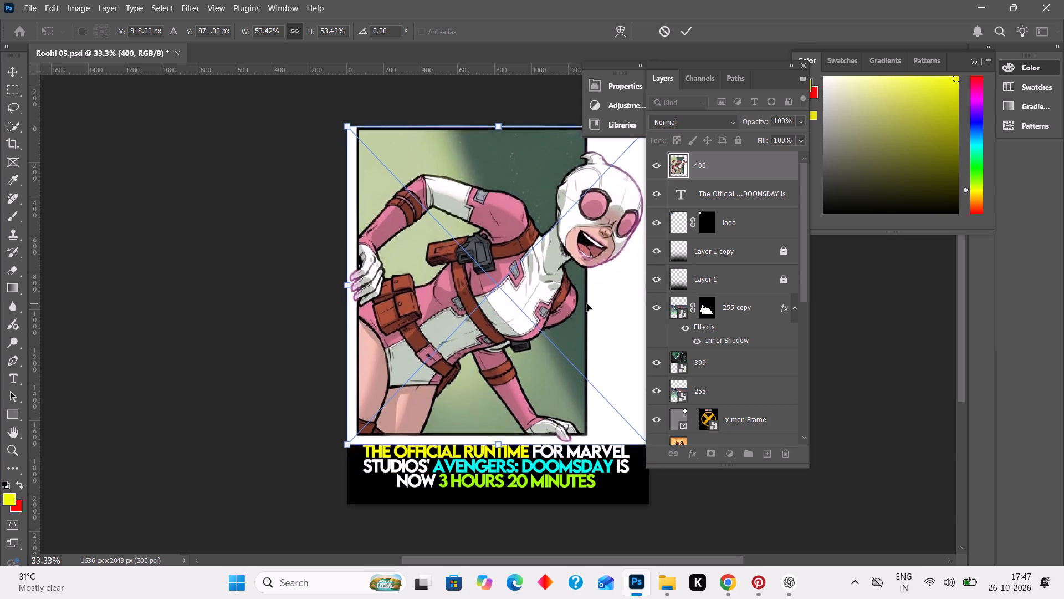
{"action": "scroll", "coordinate": [207, 347], "scroll_direction": "right", "scroll_amount": 1}
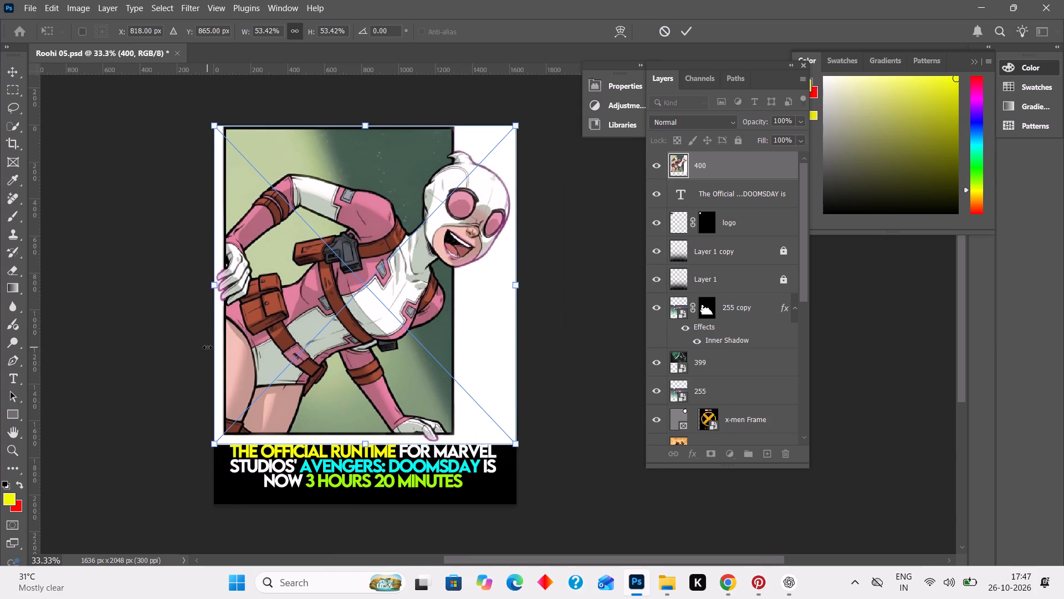
{"action": "scroll", "coordinate": [207, 347], "scroll_direction": "right", "scroll_amount": 1}
{"action": "left_click", "coordinate": [207, 347]}
{"action": "left_click", "coordinate": [207, 347]}
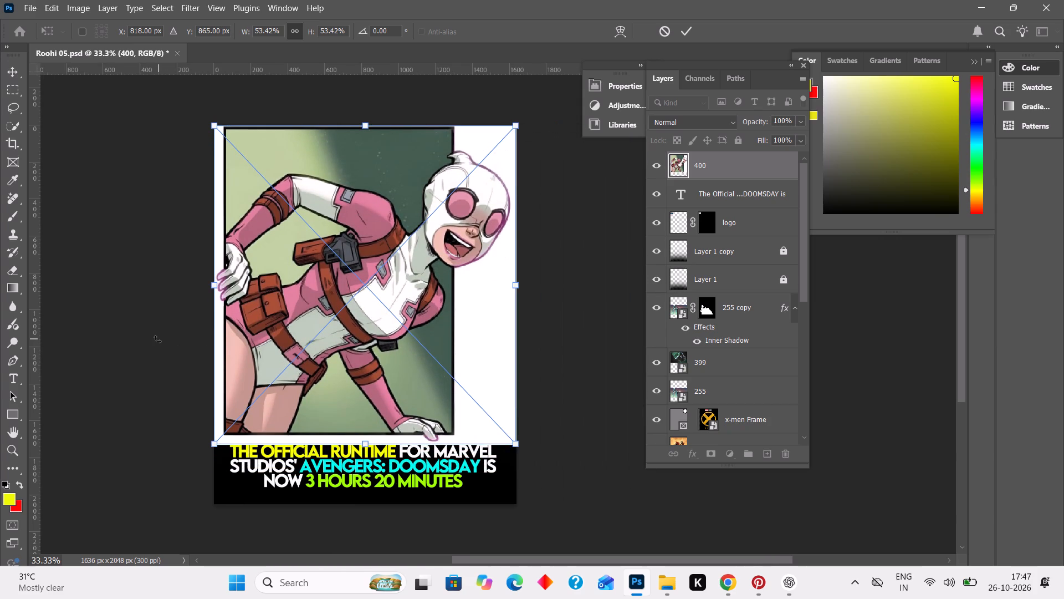
{"action": "left_click", "coordinate": [157, 339]}
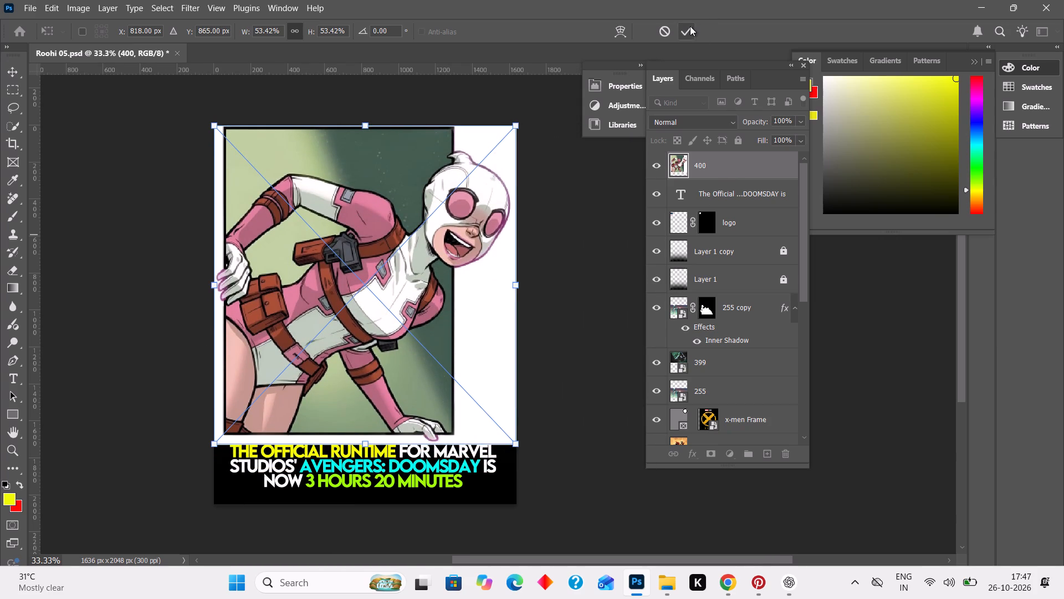
{"action": "left_click", "coordinate": [690, 26]}
{"action": "left_click", "coordinate": [571, 217]}
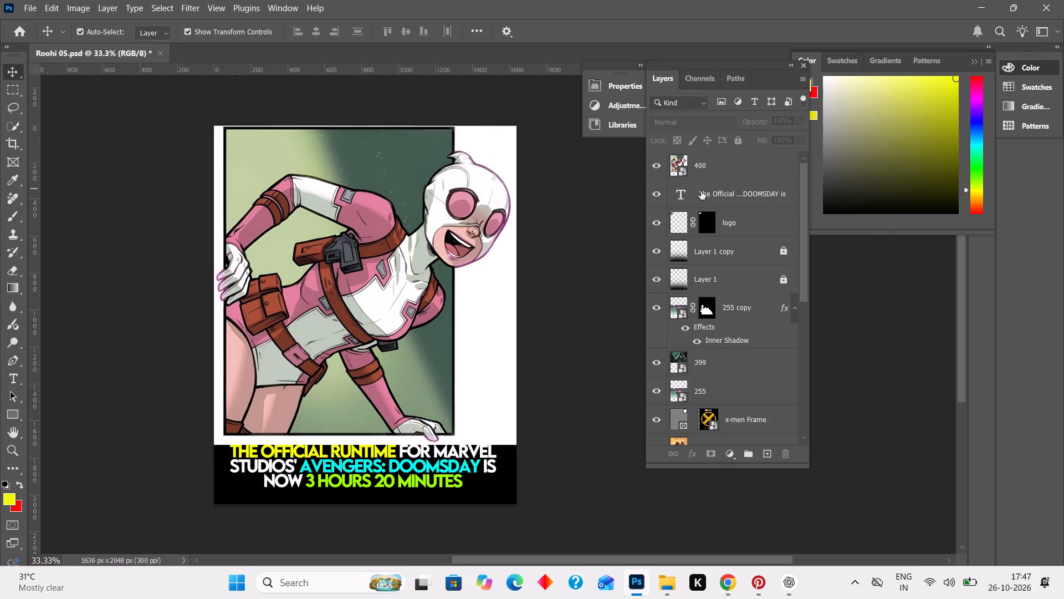
Reorder the layers above image 400 as logo, headline text, Layer 1 copy and Layer 1, from top down.
{"action": "left_click_drag", "start_coordinate": [699, 191], "coordinate": [690, 161]}
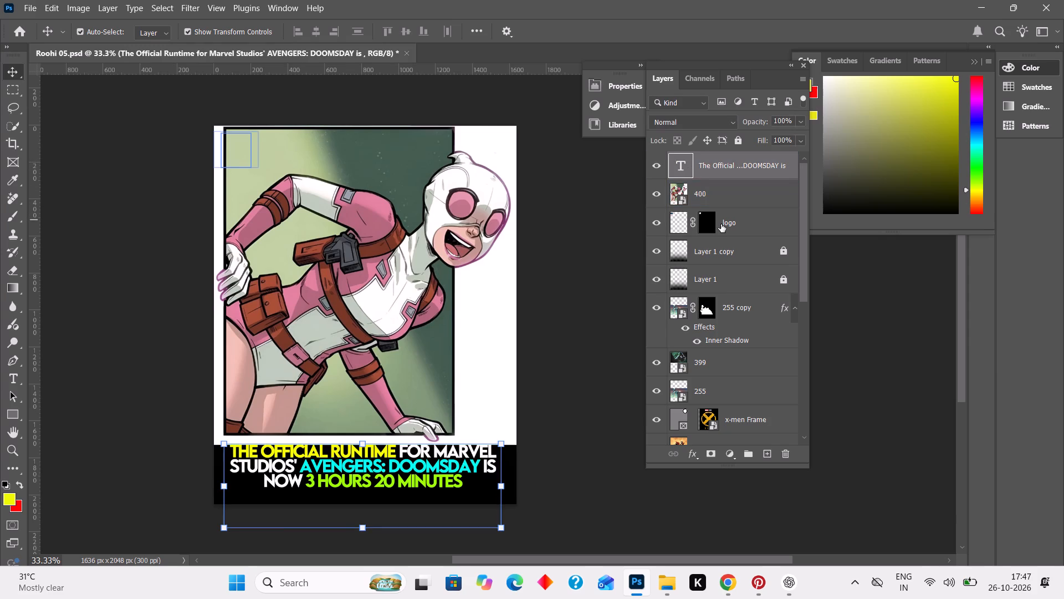
{"action": "left_click_drag", "start_coordinate": [721, 224], "coordinate": [709, 164]}
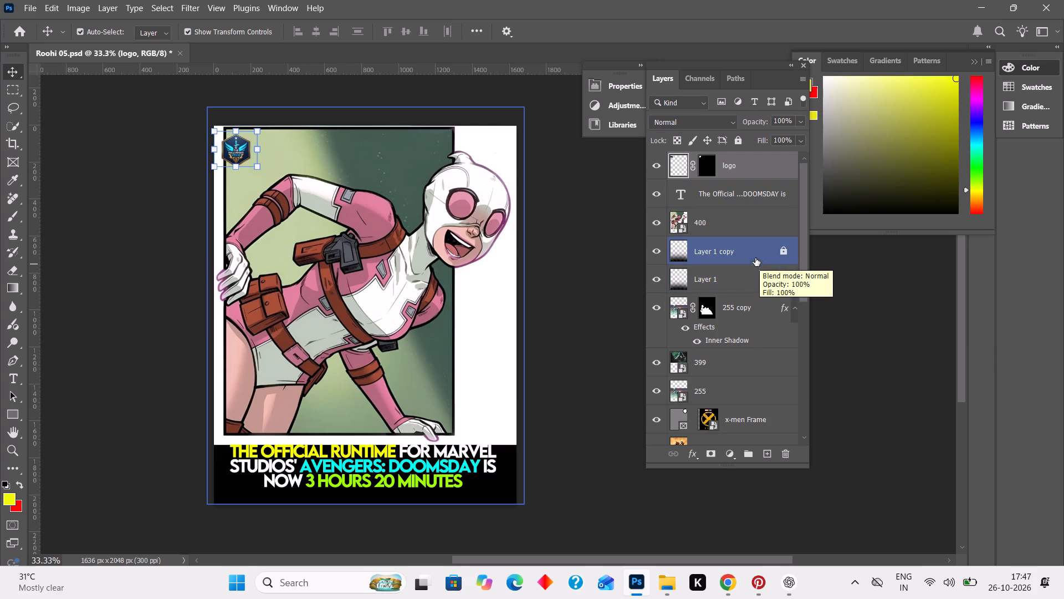
{"action": "left_click_drag", "start_coordinate": [750, 267], "coordinate": [728, 173]}
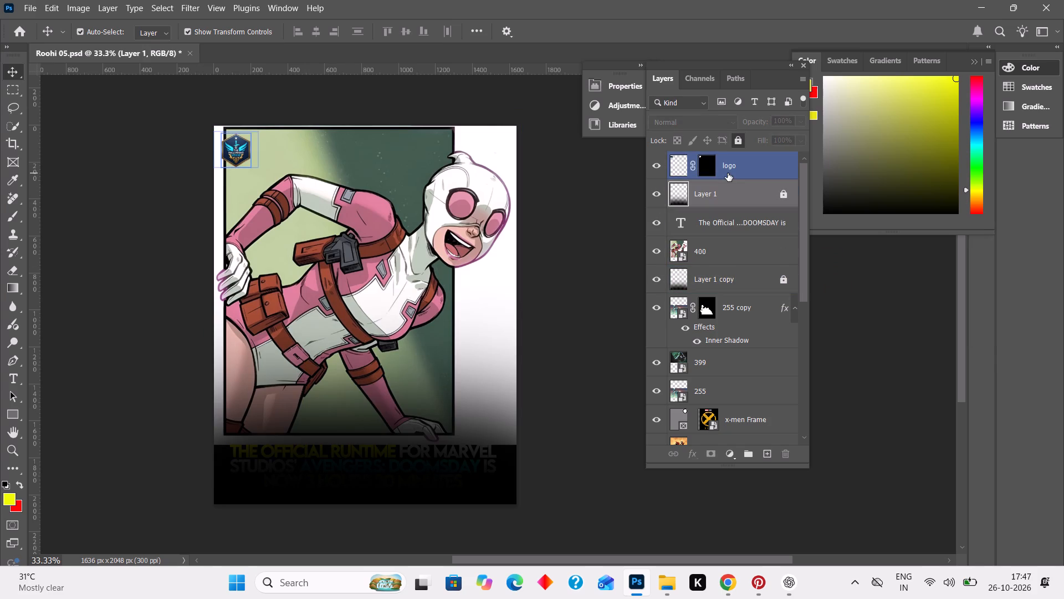
{"action": "left_click_drag", "start_coordinate": [771, 222], "coordinate": [766, 194]}
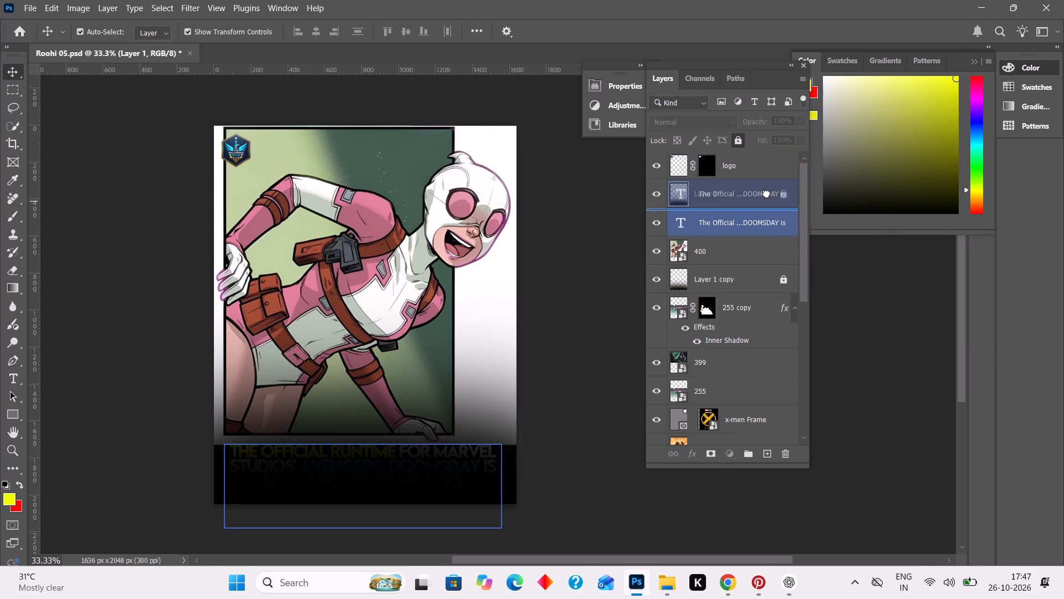
{"action": "left_click_drag", "start_coordinate": [766, 194], "coordinate": [766, 179]}
{"action": "left_click", "coordinate": [850, 260]}
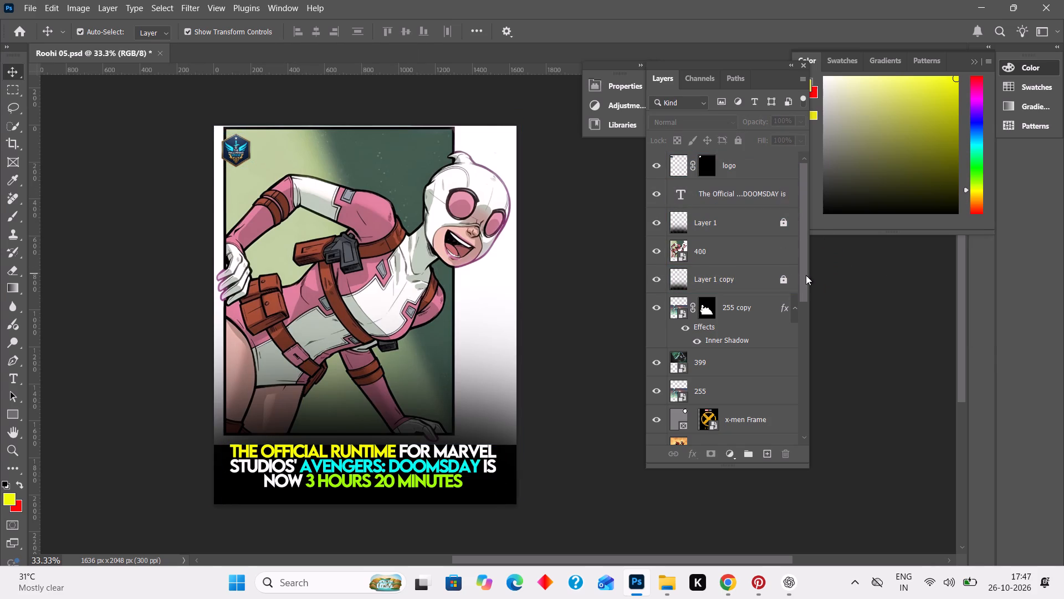
{"action": "left_click_drag", "start_coordinate": [739, 283], "coordinate": [718, 210]}
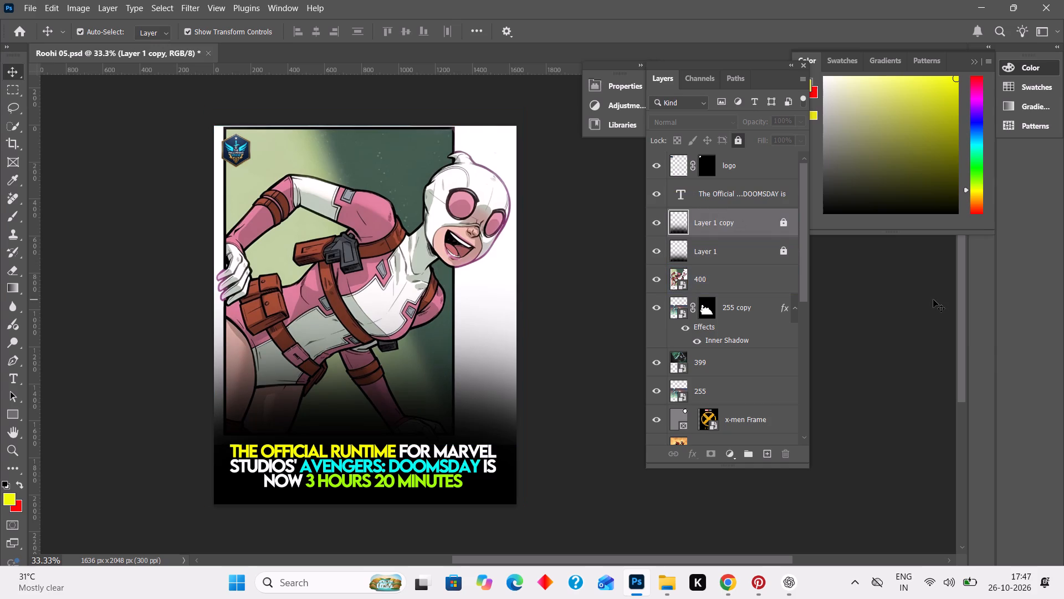
{"action": "left_click", "coordinate": [933, 299]}
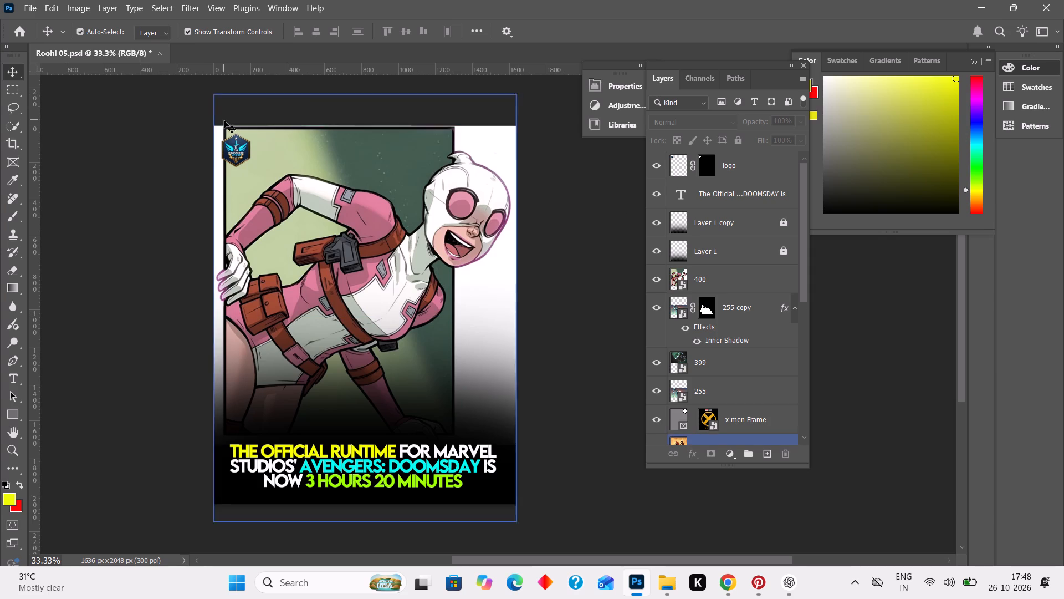
Nudge the logo slightly to the right so it sits inside the Gwenpool artwork's black frame.
{"action": "left_click", "coordinate": [236, 138]}
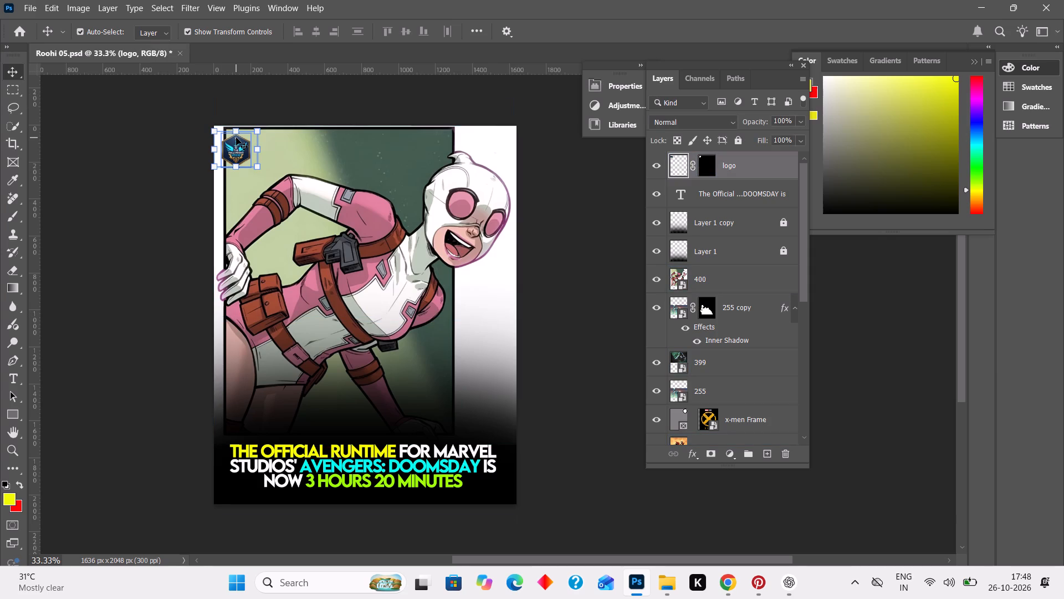
{"action": "key", "text": "Right"}
{"action": "key", "text": "Right"}
{"action": "key", "text": "Right"}
{"action": "key", "text": "Right"}
{"action": "key", "text": "Right"}
{"action": "key", "text": "Right"}
{"action": "key", "text": "Right"}
{"action": "key", "text": "Right"}
{"action": "key", "text": "Right"}
{"action": "key", "text": "Right"}
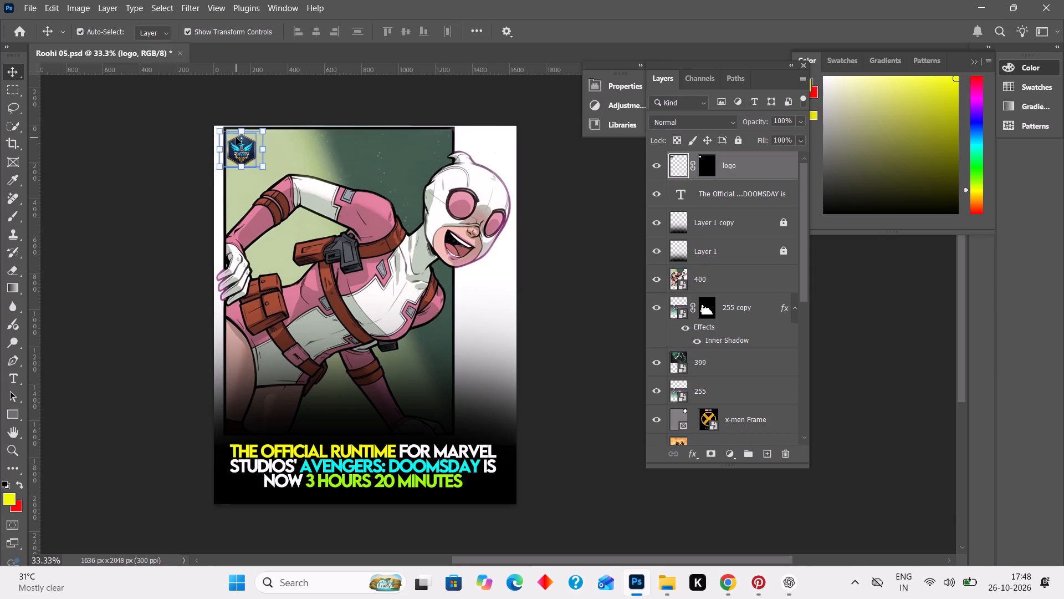
{"action": "left_click", "coordinate": [108, 193]}
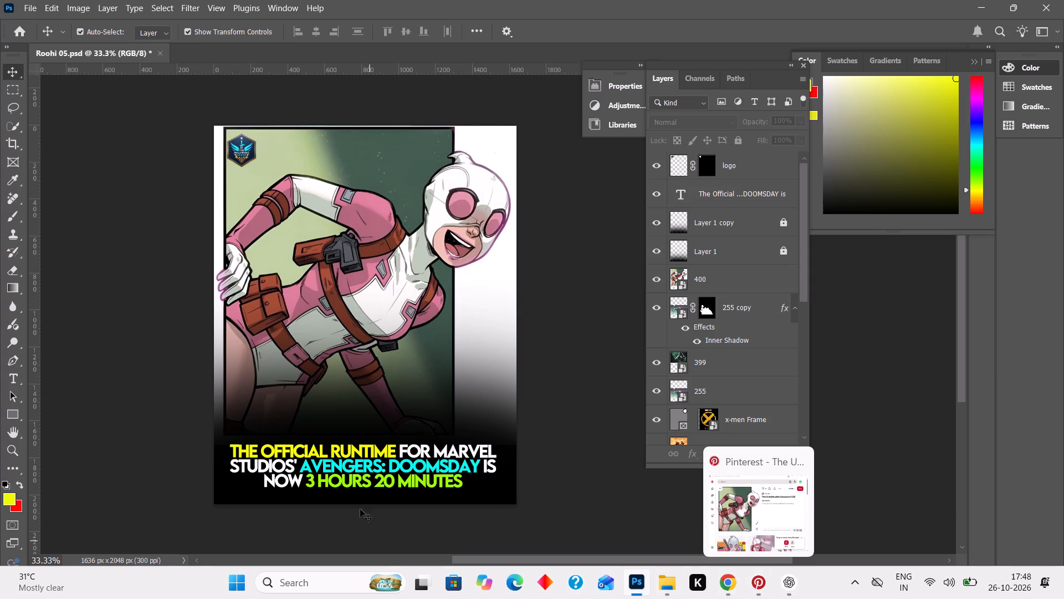
Switch to Chrome and save the Spider-Man: Beyond the Spider-Verse title image from the Gwenpool post as spi verse in z - Copy.
{"action": "left_click", "coordinate": [734, 588]}
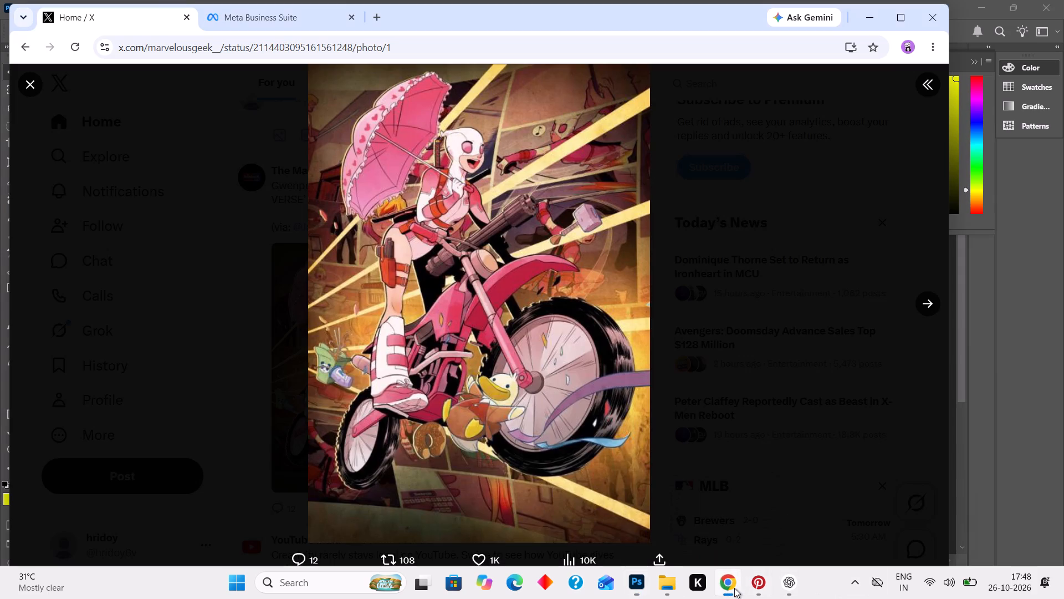
{"action": "left_click", "coordinate": [722, 278]}
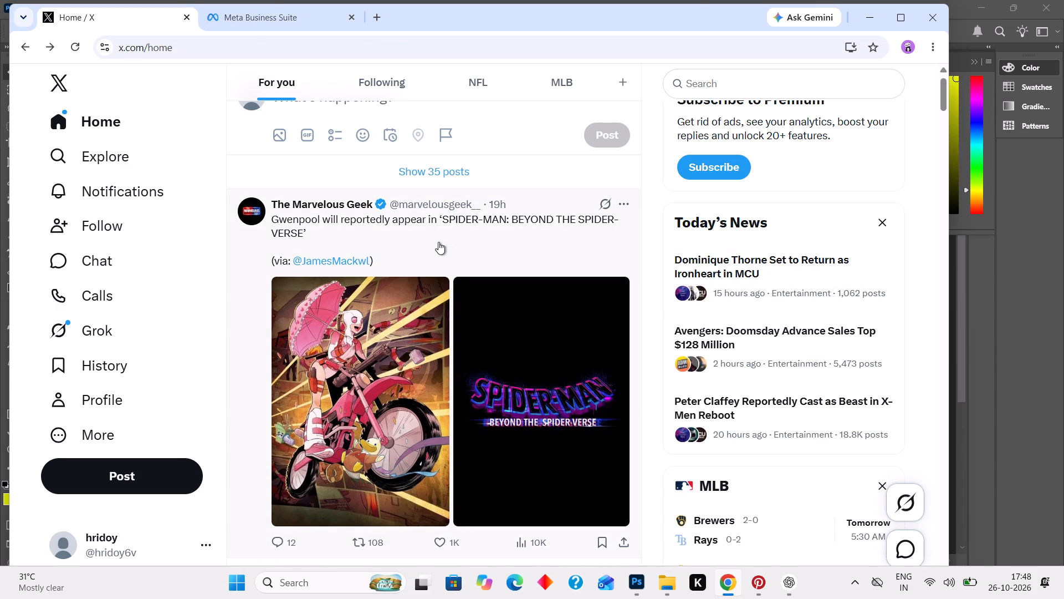
{"action": "left_click", "coordinate": [550, 422]}
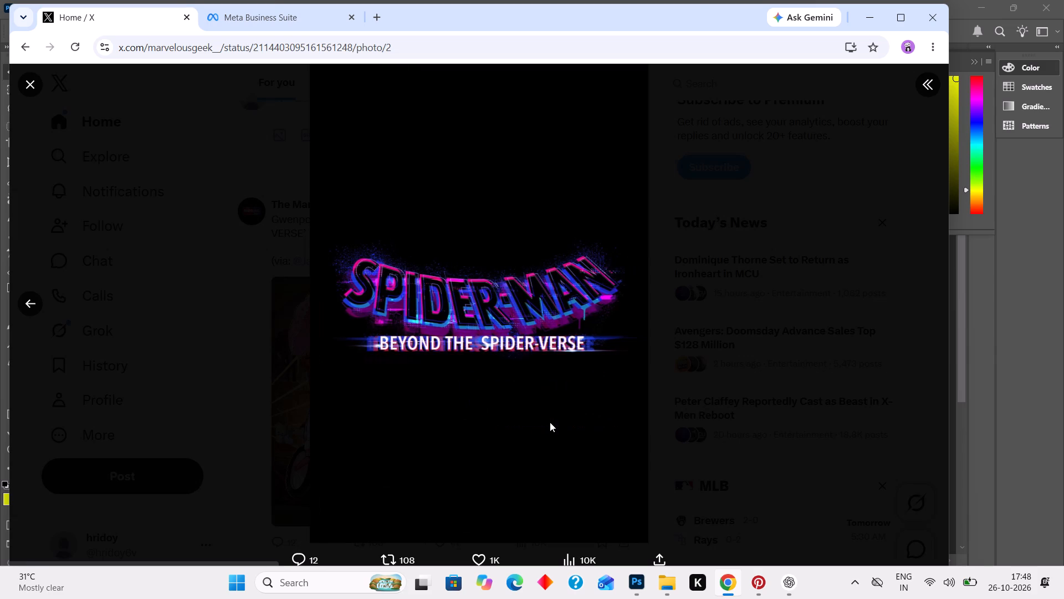
{"action": "right_click", "coordinate": [473, 290]}
{"action": "left_click", "coordinate": [544, 331]}
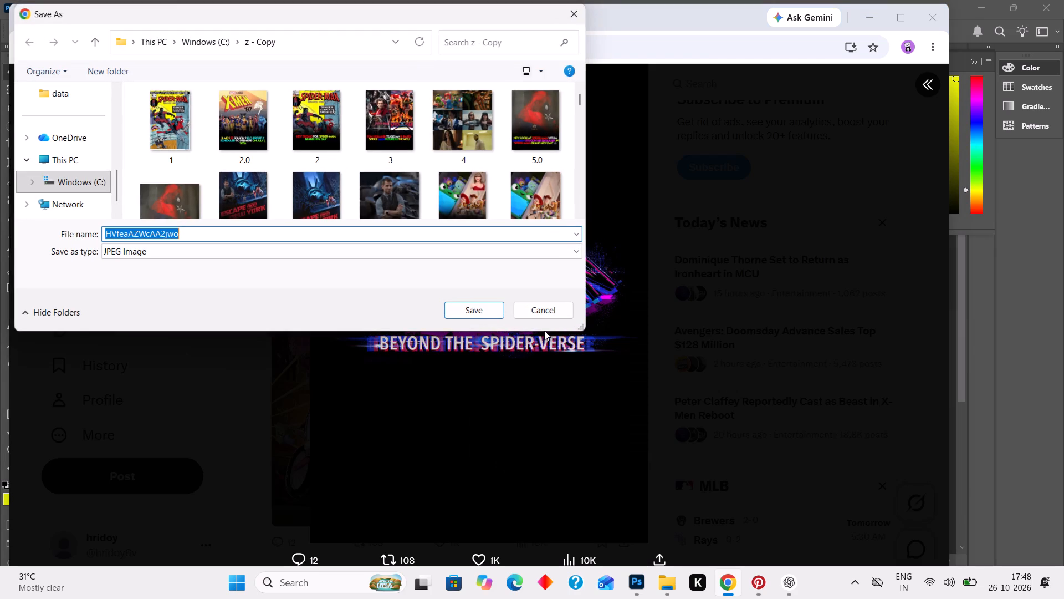
{"action": "key", "text": "BackSpace"}
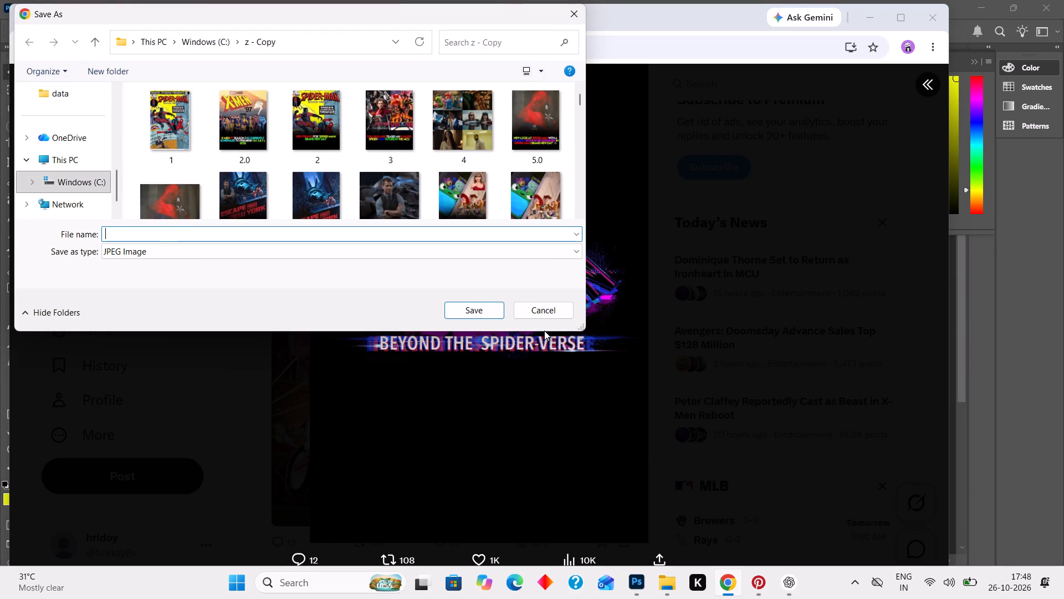
{"action": "type", "text": "spi ver"}
{"action": "type", "text": "se"}
{"action": "key", "text": "Return"}
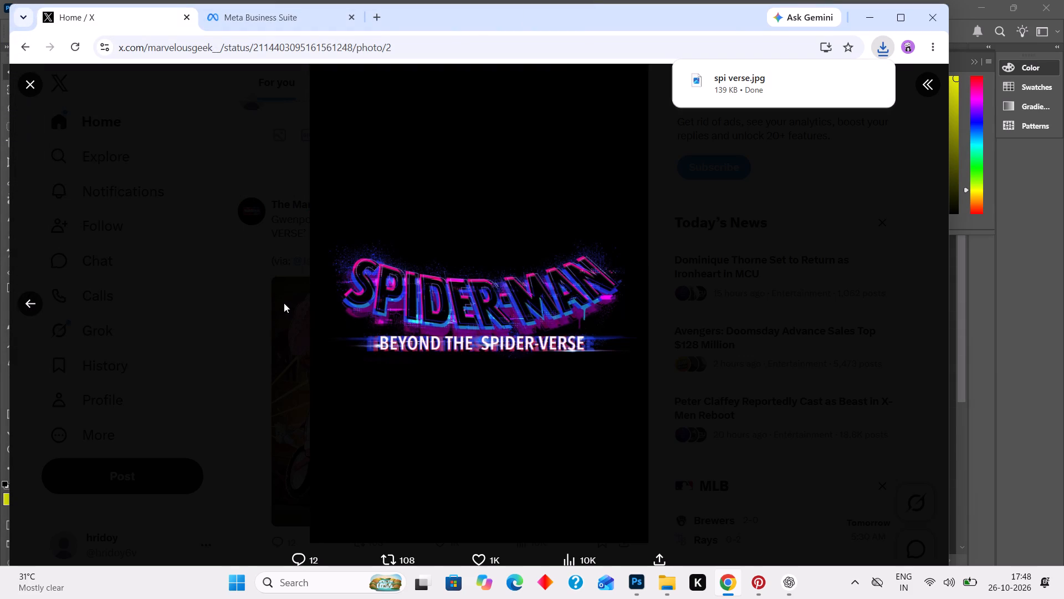
Copy the post's Gwenpool sentence, switch to Photoshop, and replace the Roohi 05.psd poster headline with it.
{"action": "left_click", "coordinate": [284, 303]}
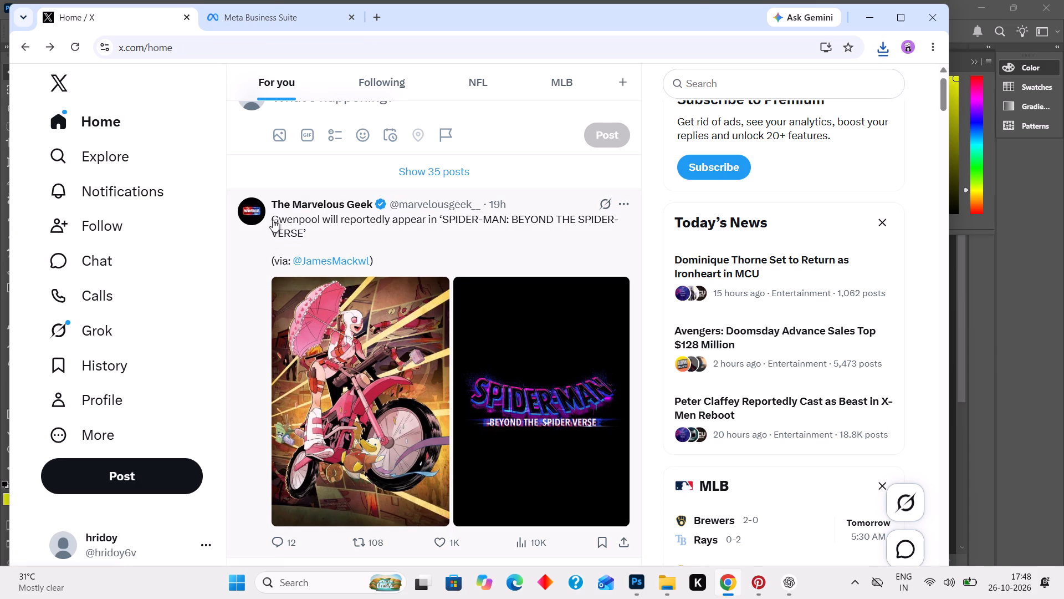
{"action": "left_click_drag", "start_coordinate": [272, 218], "coordinate": [337, 251]}
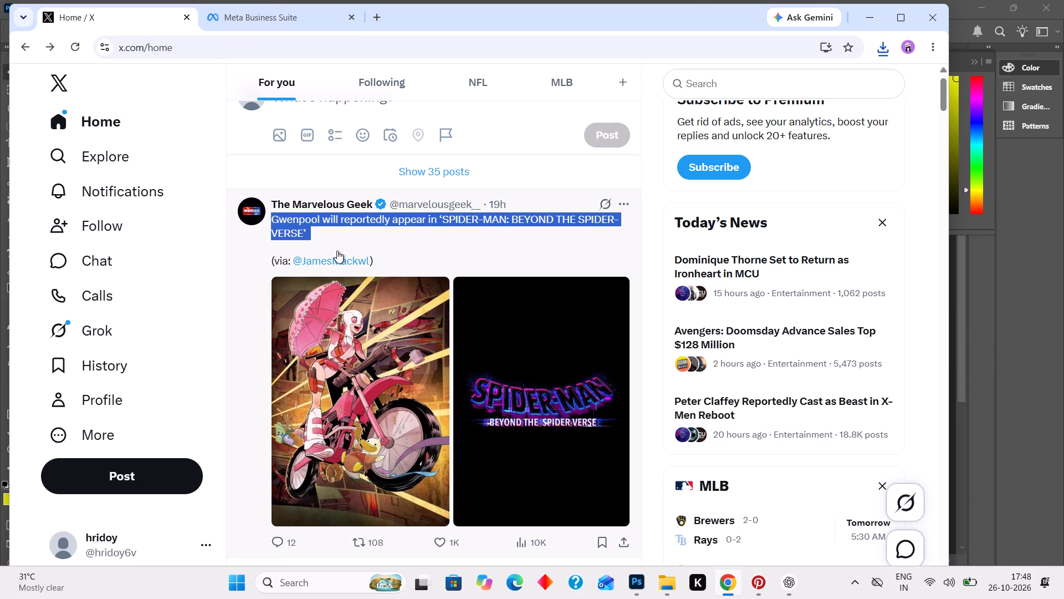
{"action": "key", "text": "ctrl+c"}
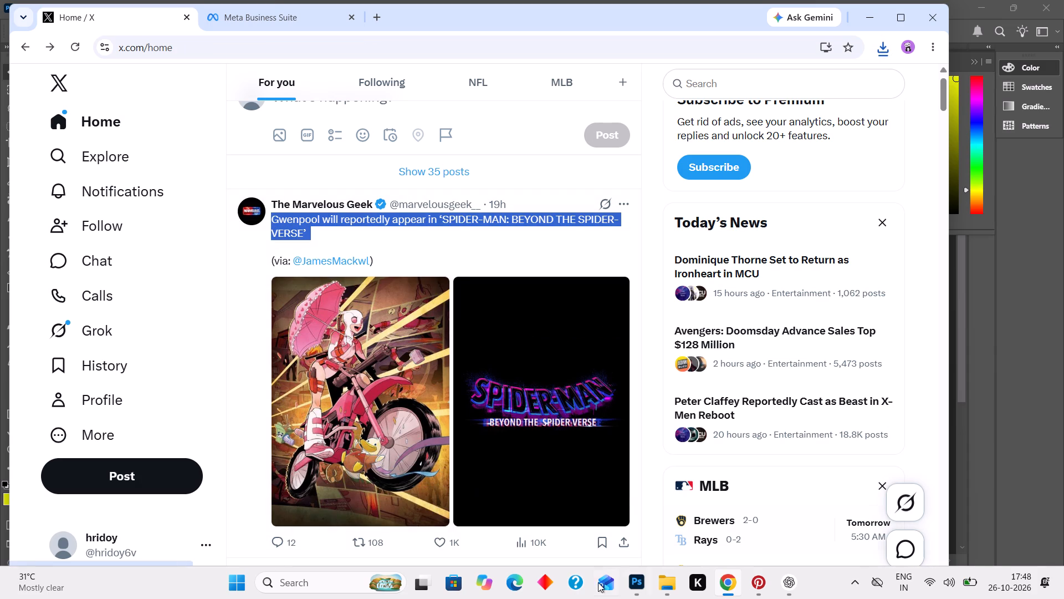
{"action": "left_click", "coordinate": [639, 576]}
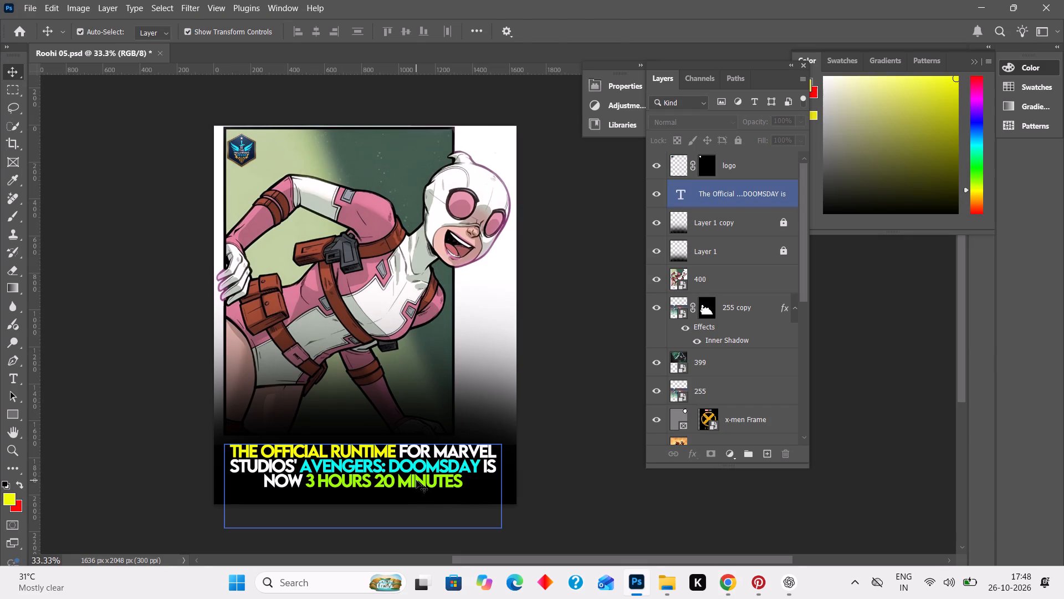
{"action": "double_click", "coordinate": [416, 480]}
{"action": "key", "text": "ctrl+v"}
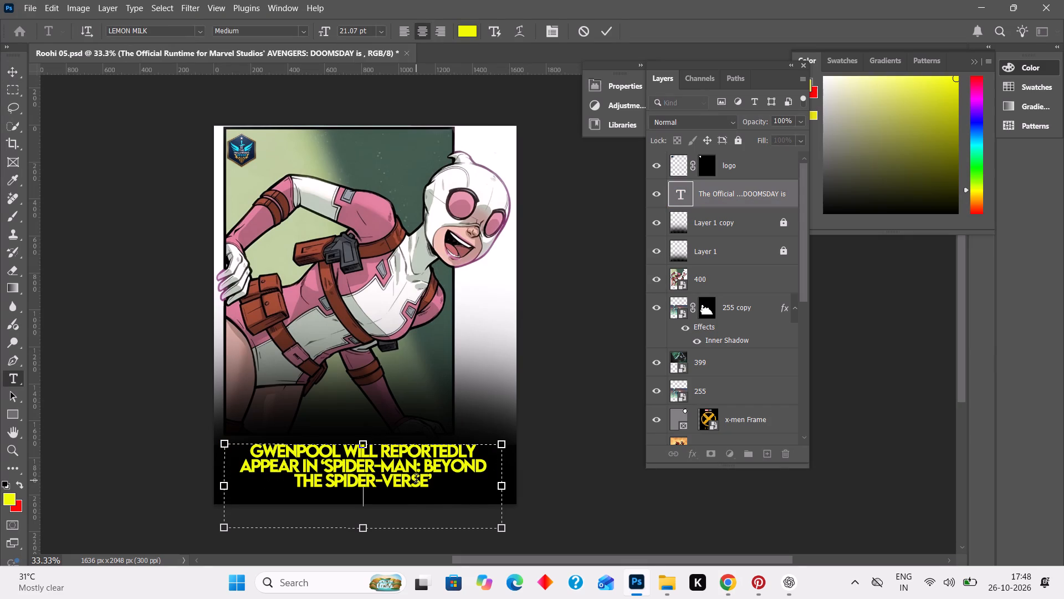
{"action": "left_click", "coordinate": [621, 519]}
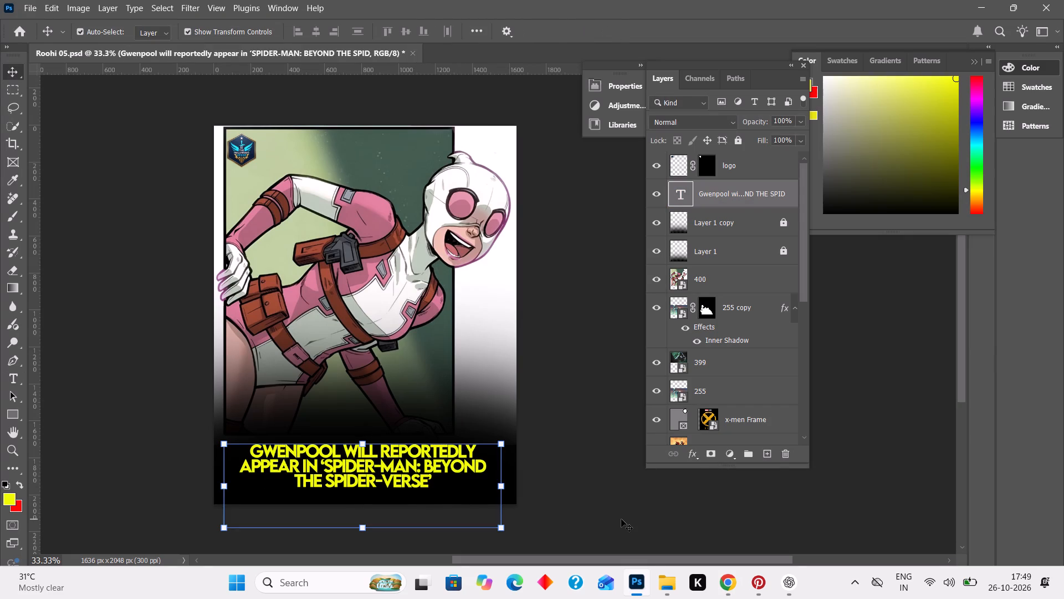
Nudge the headline text layer slightly down within the poster's black lower area.
{"action": "key", "text": "Down"}
{"action": "key", "text": "Down"}
{"action": "key", "text": "Down"}
{"action": "key", "text": "Down"}
{"action": "key", "text": "Down"}
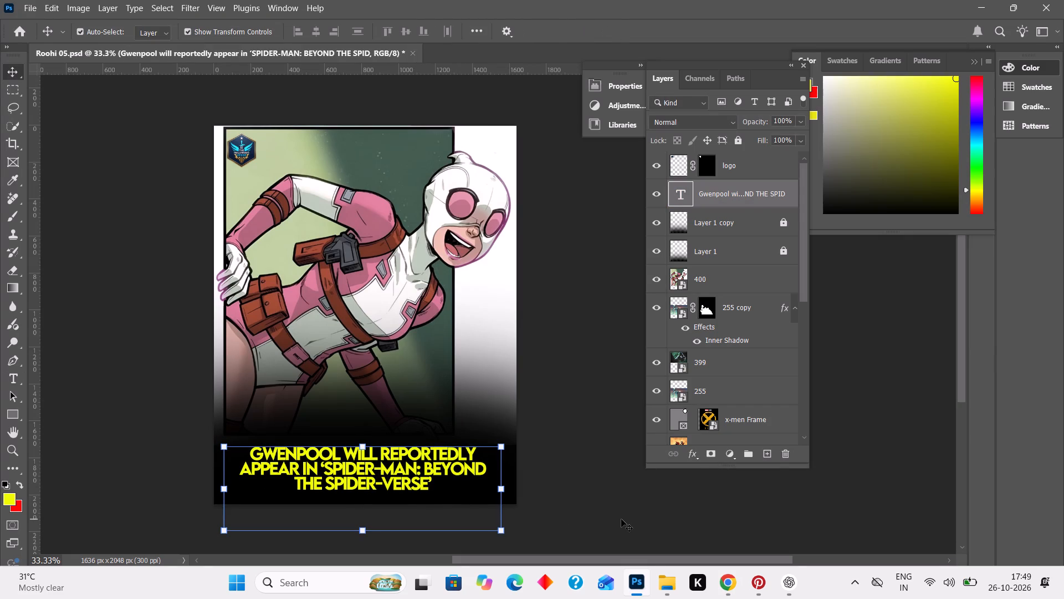
{"action": "left_click", "coordinate": [611, 478]}
Recolour the word GWENPOOL in the headline hot pink.
{"action": "double_click", "coordinate": [344, 453]}
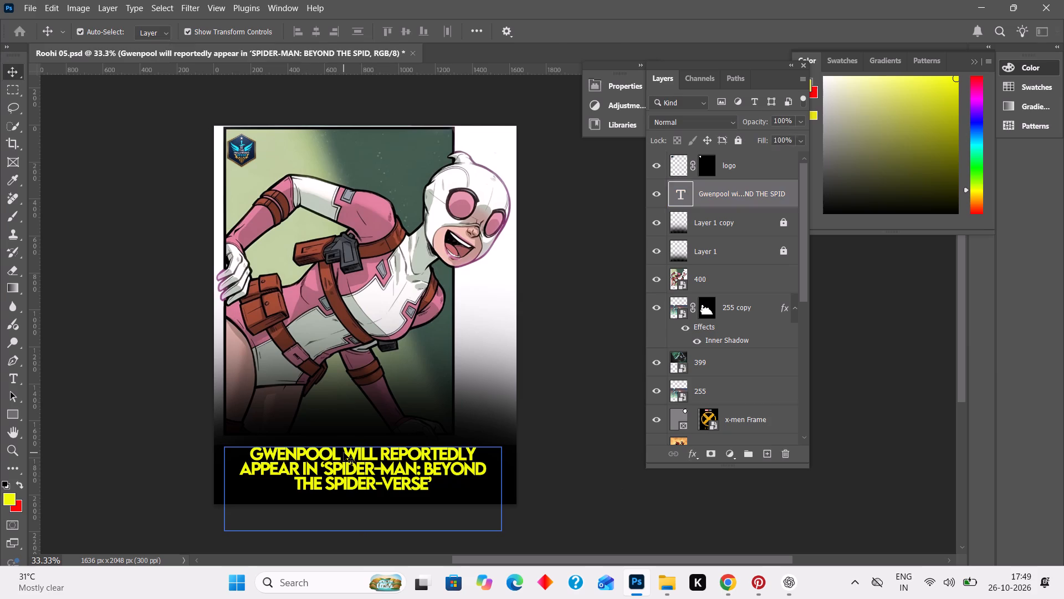
{"action": "left_click_drag", "start_coordinate": [339, 451], "coordinate": [255, 455]}
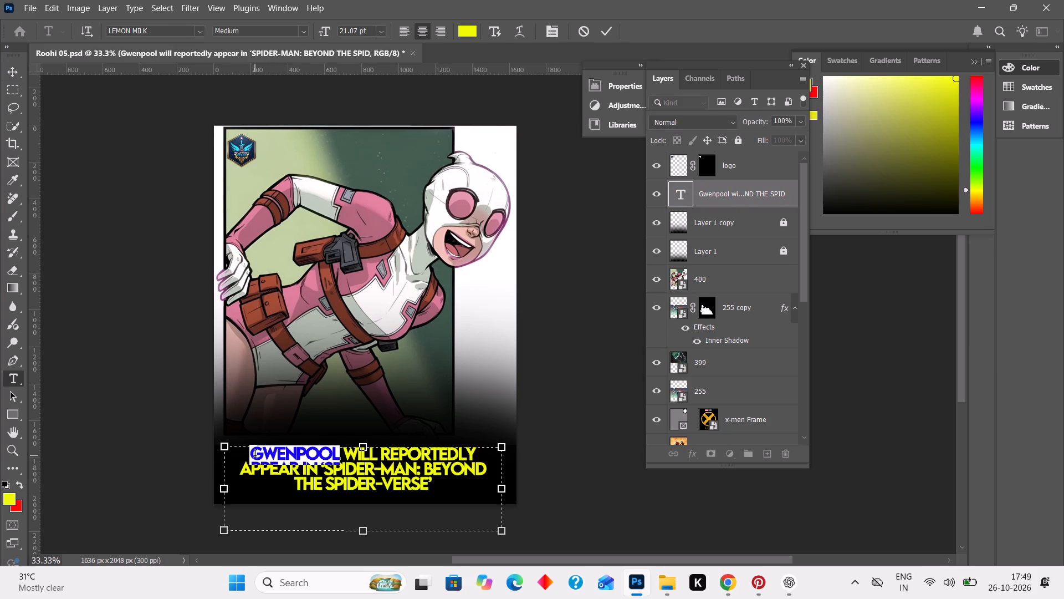
{"action": "left_click_drag", "start_coordinate": [255, 455], "coordinate": [253, 455]}
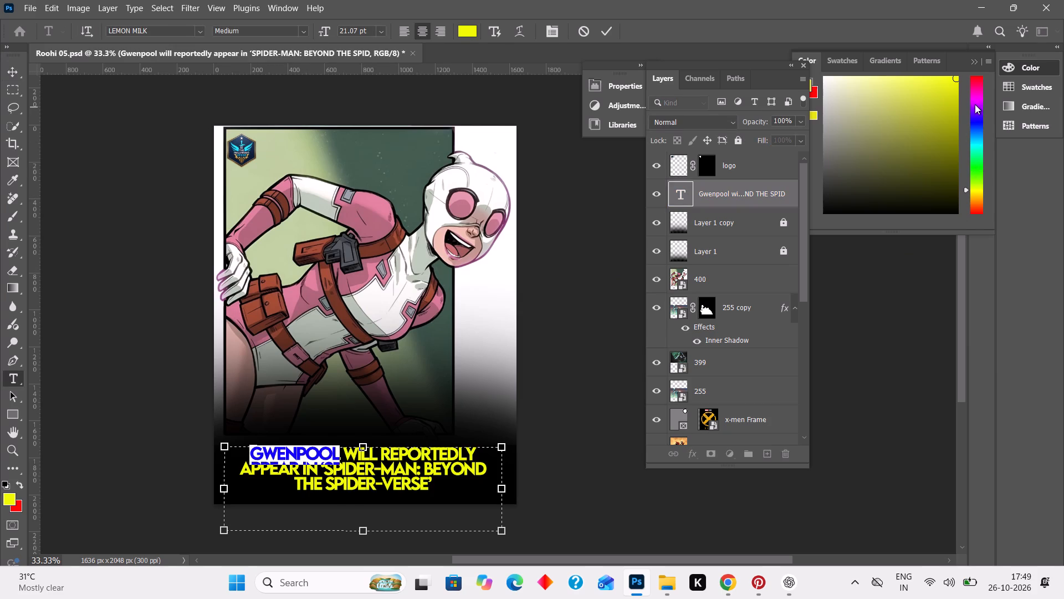
{"action": "left_click", "coordinate": [976, 103]}
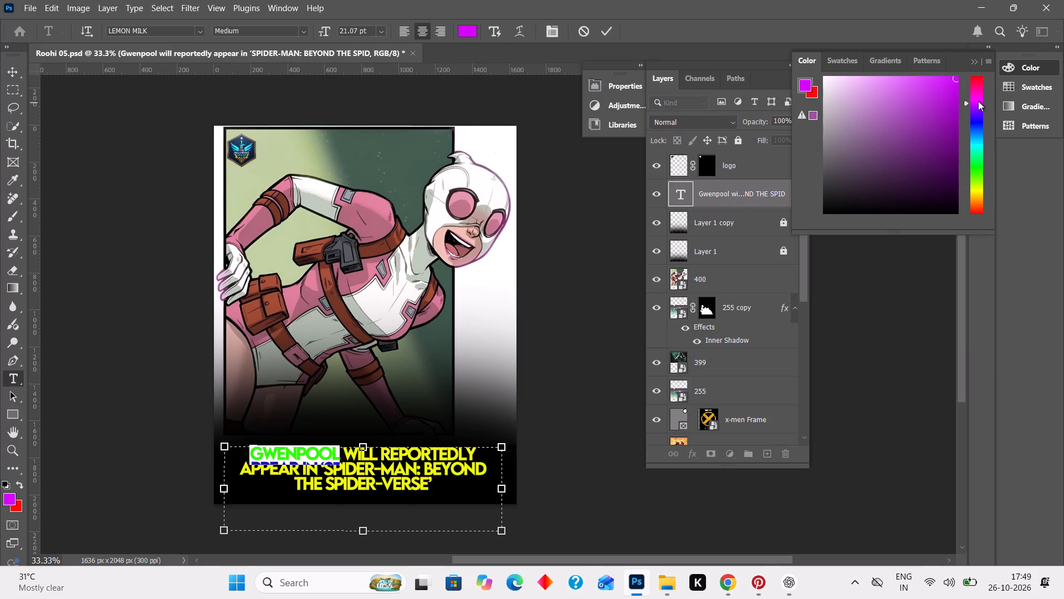
{"action": "left_click", "coordinate": [979, 96]}
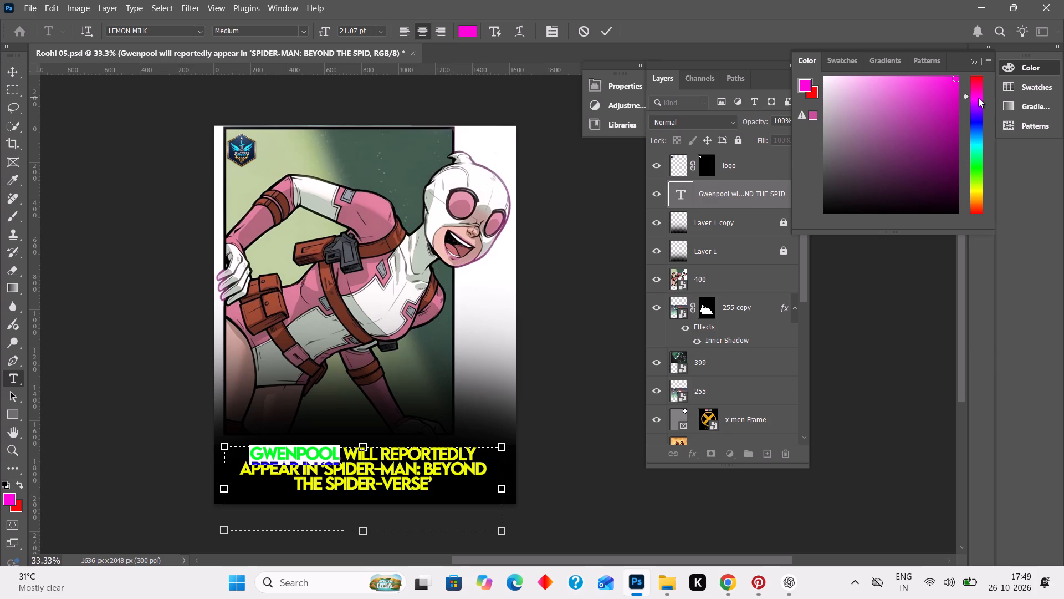
{"action": "left_click", "coordinate": [978, 98]}
{"action": "left_click", "coordinate": [977, 94]}
{"action": "left_click", "coordinate": [977, 94]}
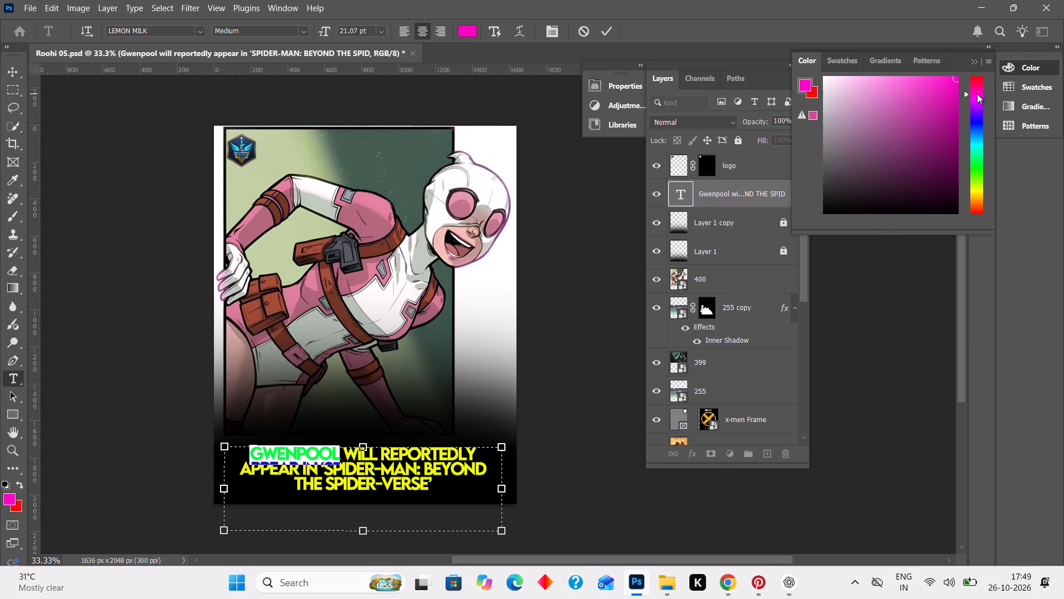
{"action": "left_click", "coordinate": [975, 90]}
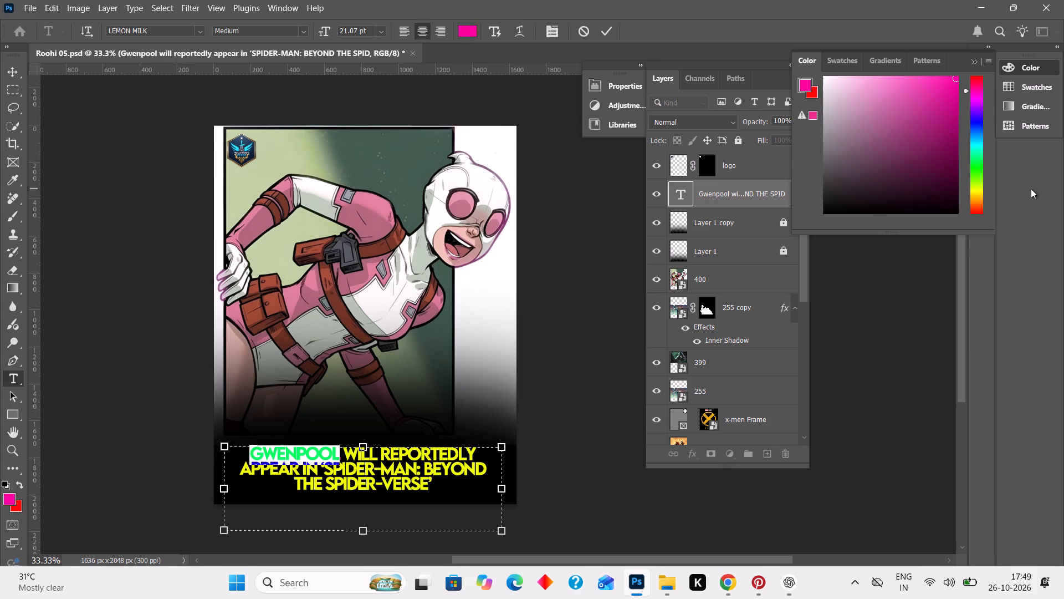
{"action": "left_click", "coordinate": [1031, 189]}
{"action": "left_click", "coordinate": [912, 290]}
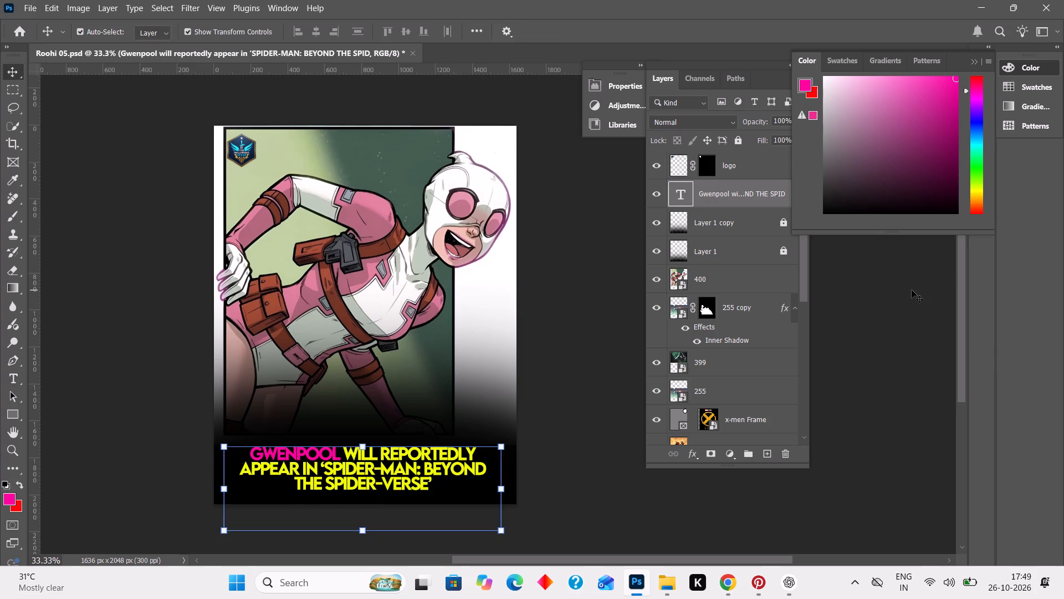
{"action": "left_click", "coordinate": [912, 290]}
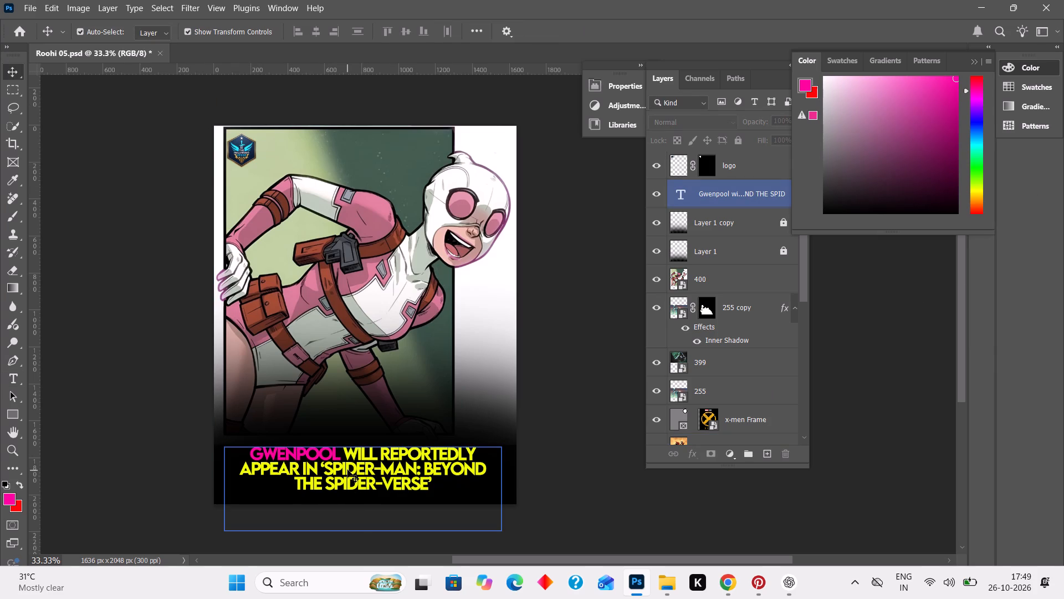
Recolour the words WILL REPORTEDLY in the headline white.
{"action": "double_click", "coordinate": [319, 466]}
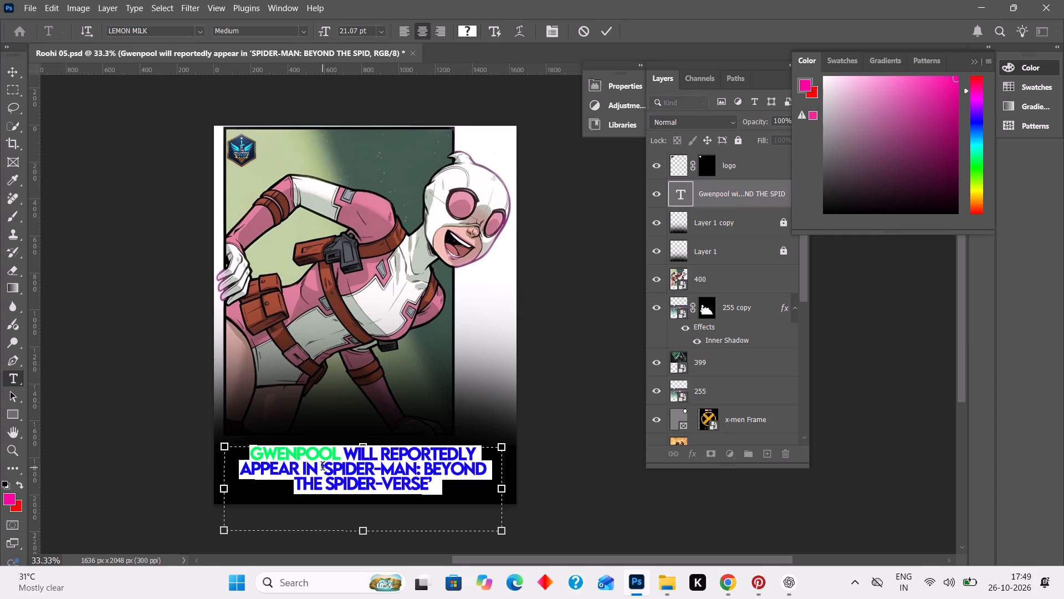
{"action": "left_click_drag", "start_coordinate": [323, 467], "coordinate": [409, 470]}
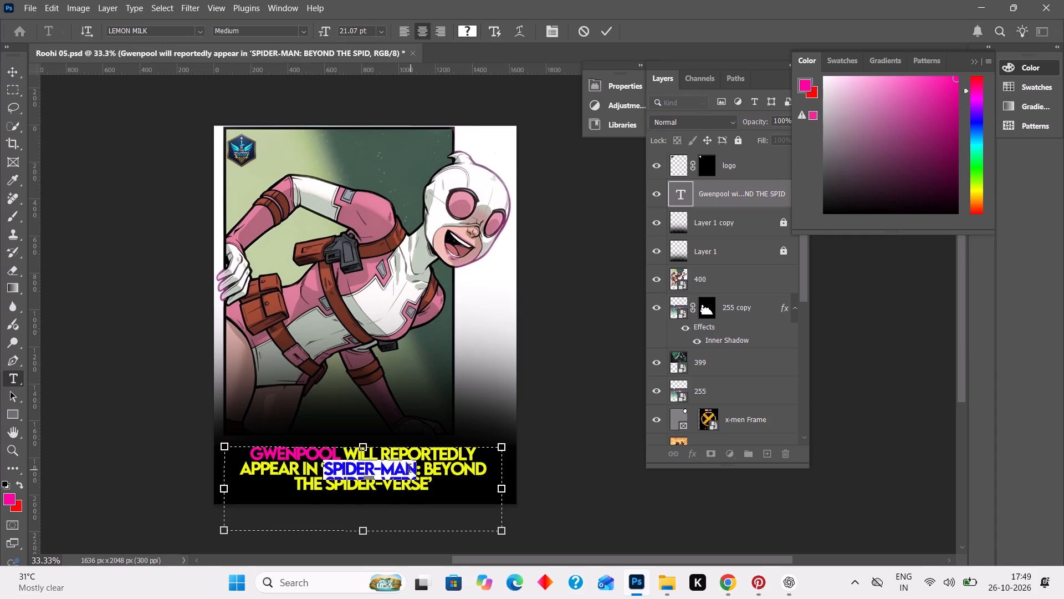
{"action": "left_click_drag", "start_coordinate": [409, 470], "coordinate": [402, 470]}
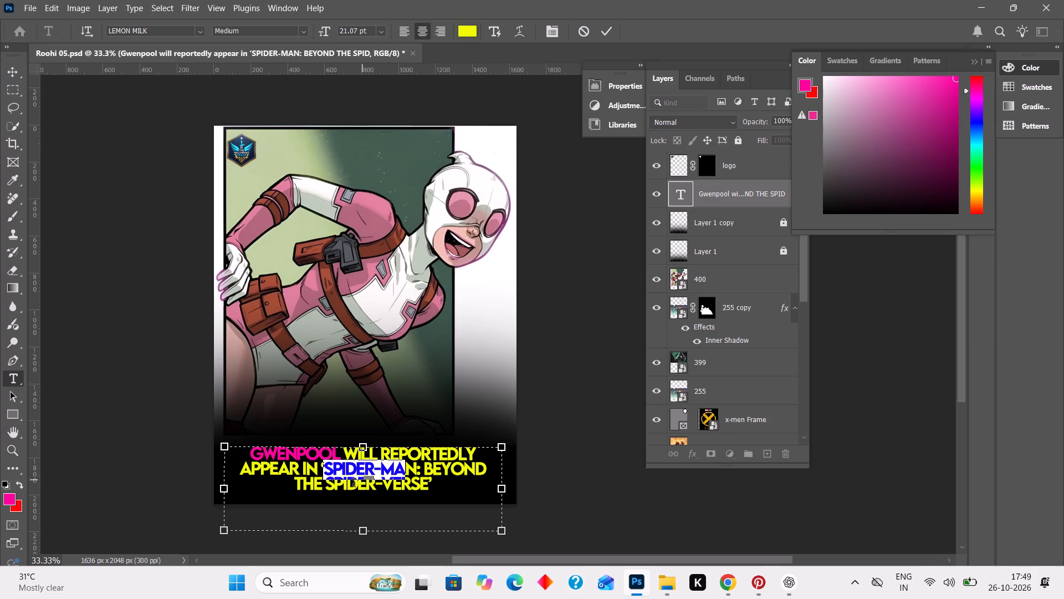
{"action": "double_click", "coordinate": [345, 453]}
{"action": "left_click", "coordinate": [345, 453]}
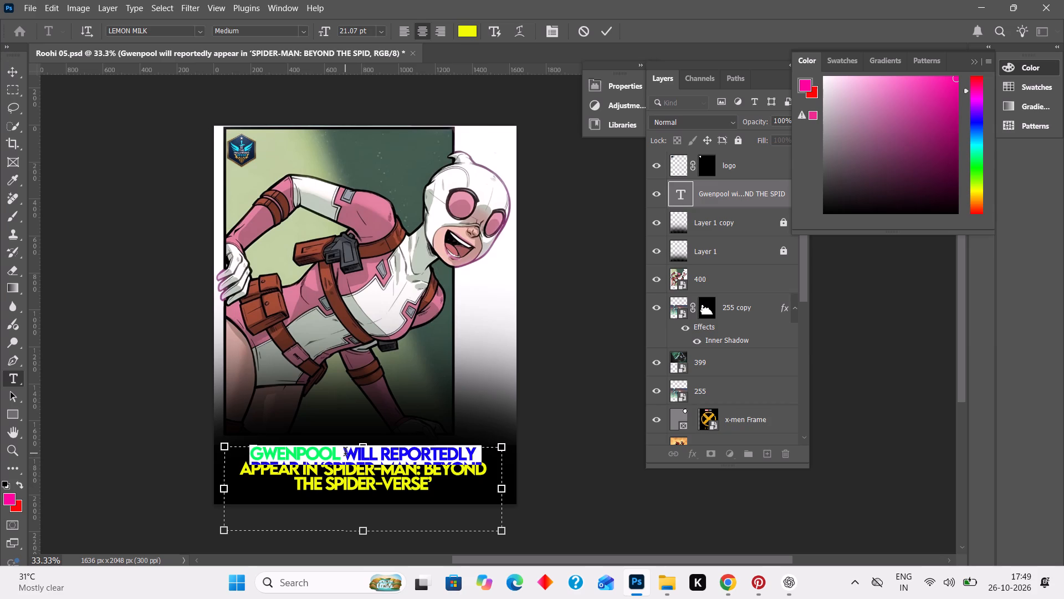
{"action": "left_click", "coordinate": [346, 453]}
{"action": "left_click_drag", "start_coordinate": [346, 453], "coordinate": [352, 453]}
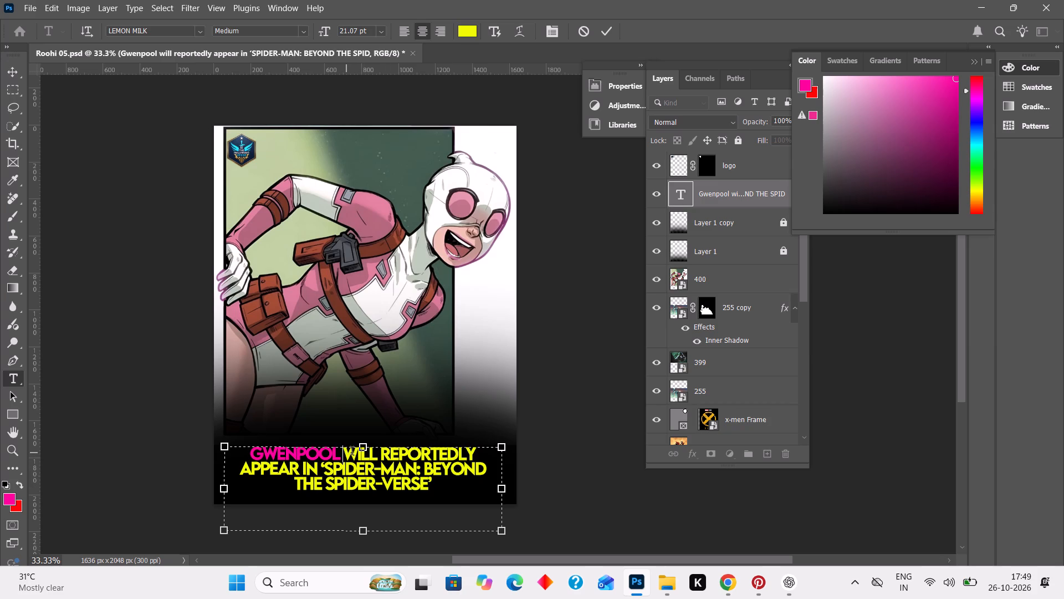
{"action": "left_click_drag", "start_coordinate": [352, 453], "coordinate": [480, 452]}
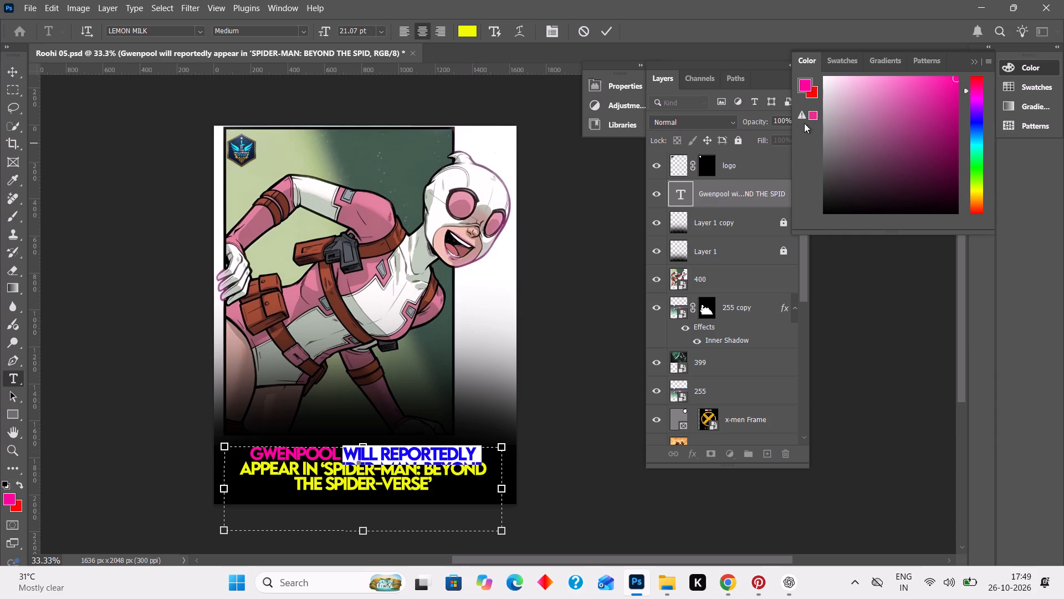
{"action": "left_click", "coordinate": [823, 78]}
{"action": "left_click", "coordinate": [883, 310]}
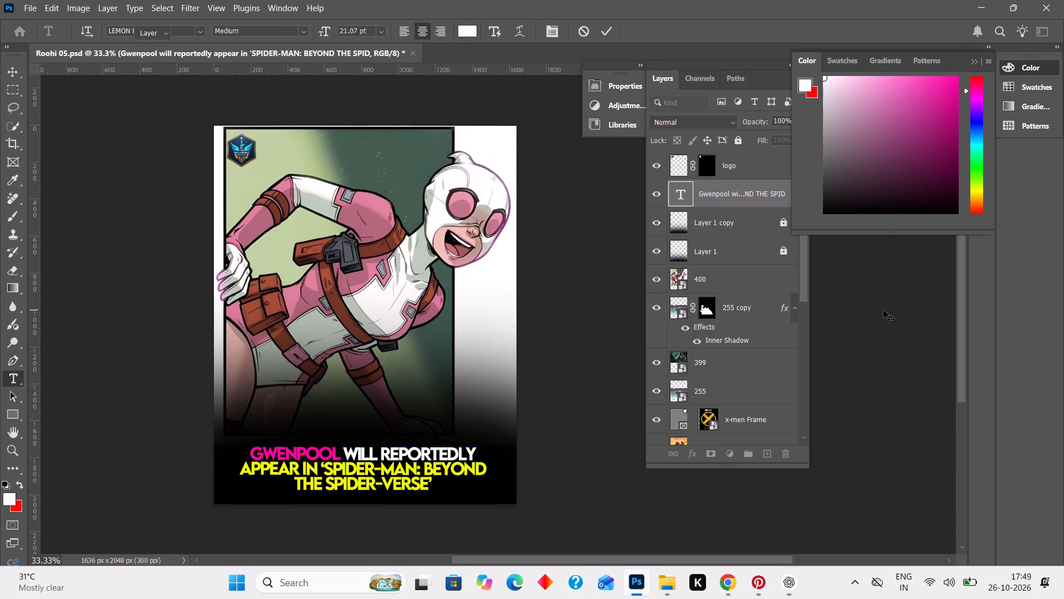
Recolour the headline's second line, APPEAR IN ‘SPIDER-MAN: BEYOND, bright cyan.
{"action": "double_click", "coordinate": [239, 473]}
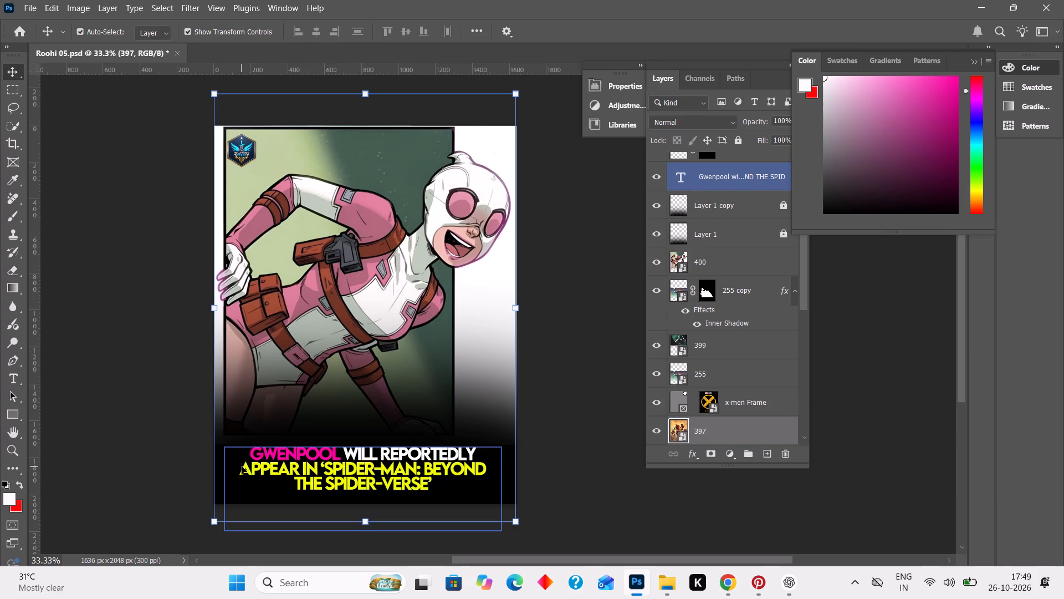
{"action": "double_click", "coordinate": [242, 466]}
{"action": "left_click_drag", "start_coordinate": [242, 466], "coordinate": [390, 465]}
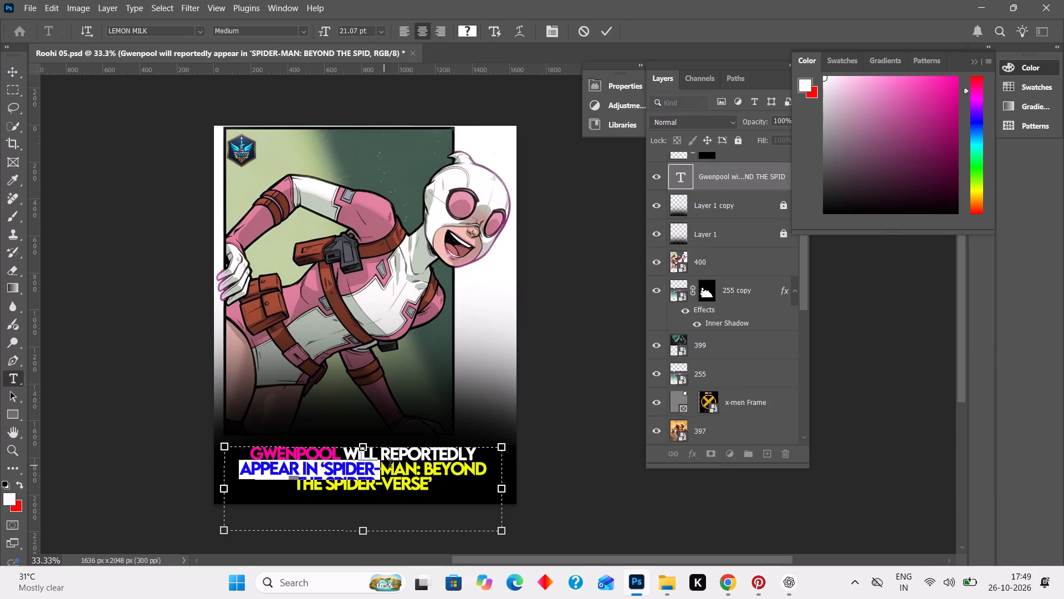
{"action": "left_click_drag", "start_coordinate": [390, 465], "coordinate": [519, 468]}
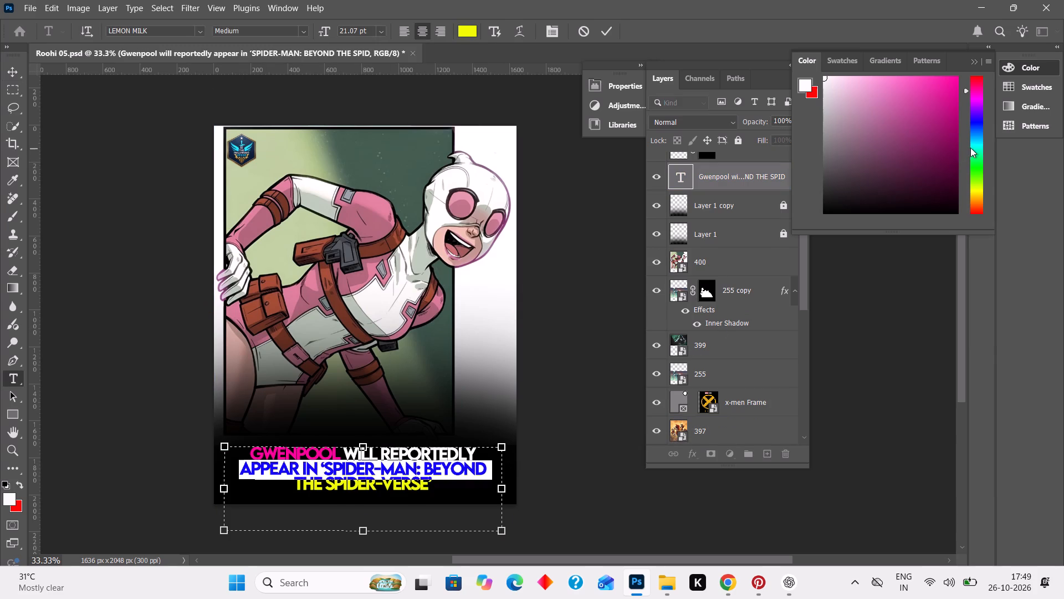
{"action": "left_click", "coordinate": [977, 145]}
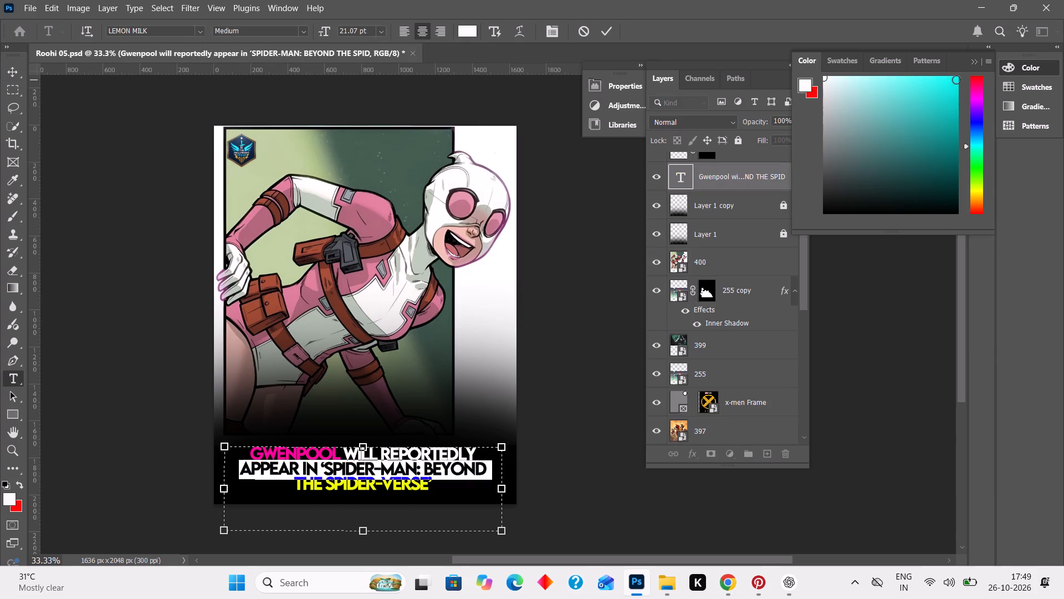
{"action": "left_click", "coordinate": [956, 78]}
{"action": "left_click", "coordinate": [945, 328]}
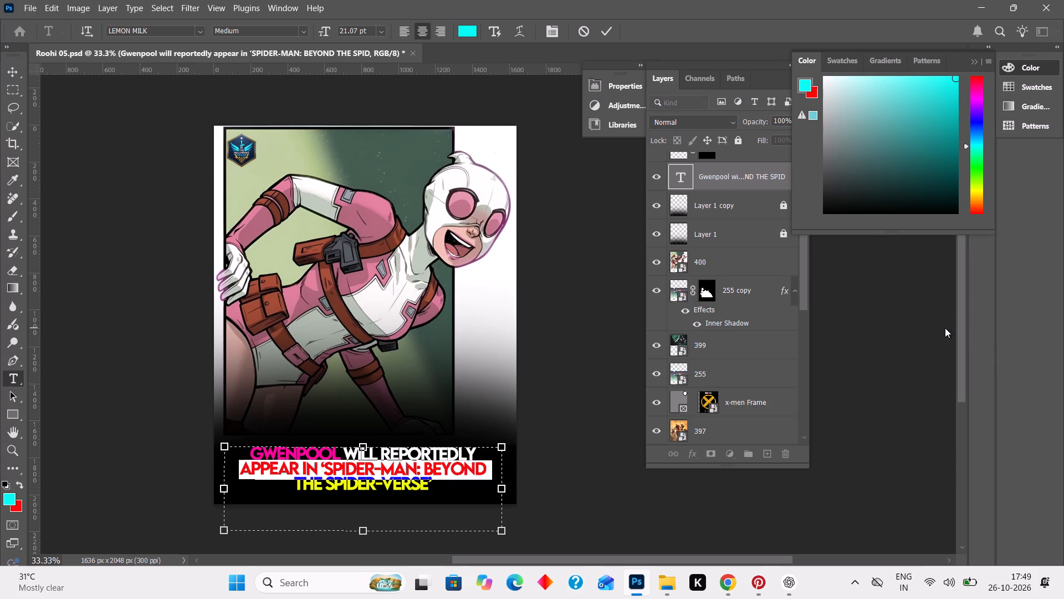
{"action": "left_click", "coordinate": [926, 328]}
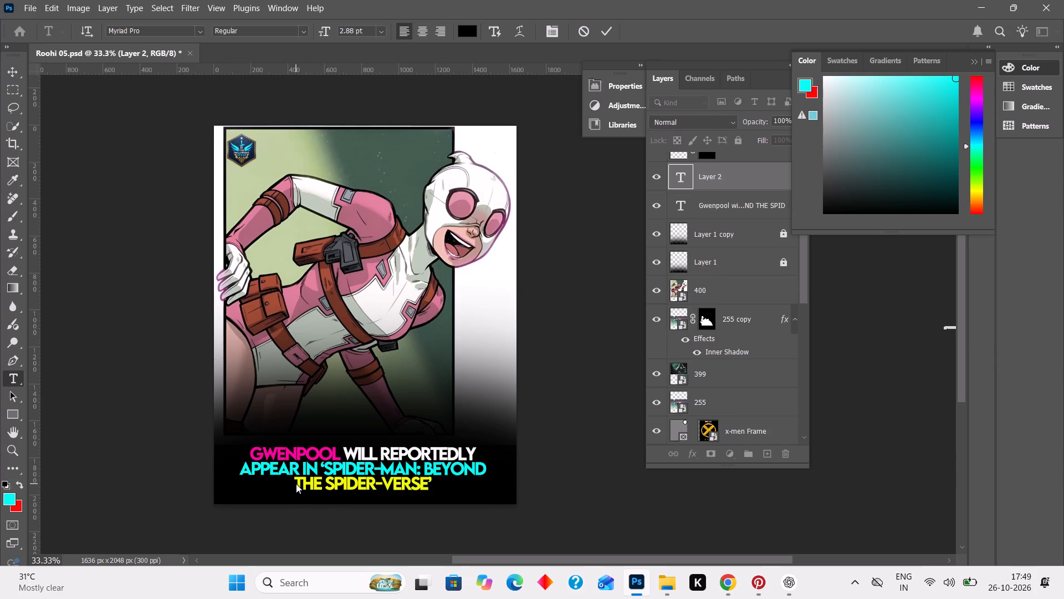
{"action": "left_click", "coordinate": [581, 470]}
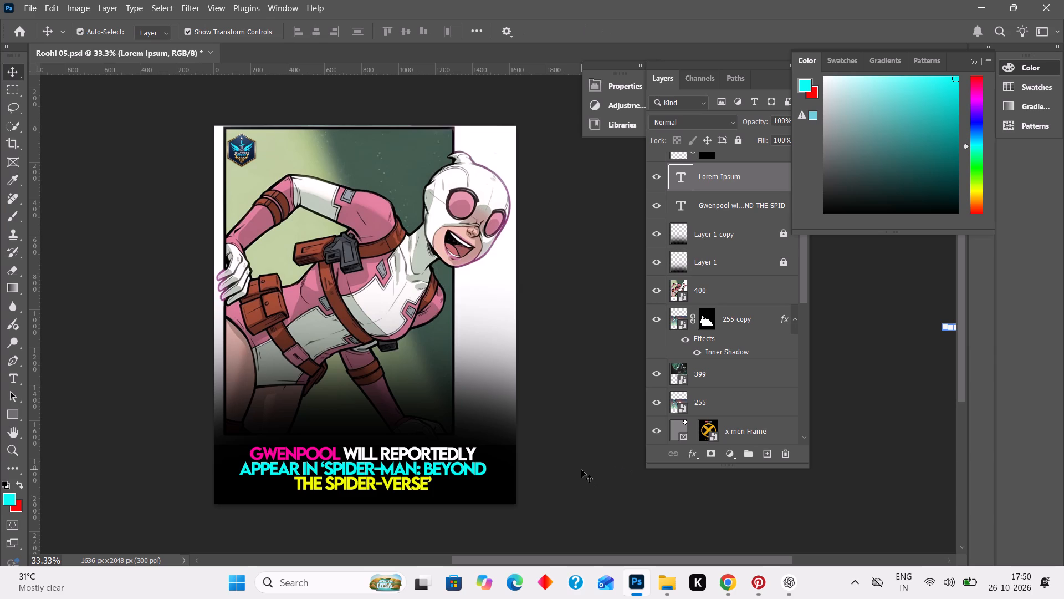
{"action": "key", "text": "ctrl+alt+s"}
{"action": "key", "text": "ctrl+alt+s"}
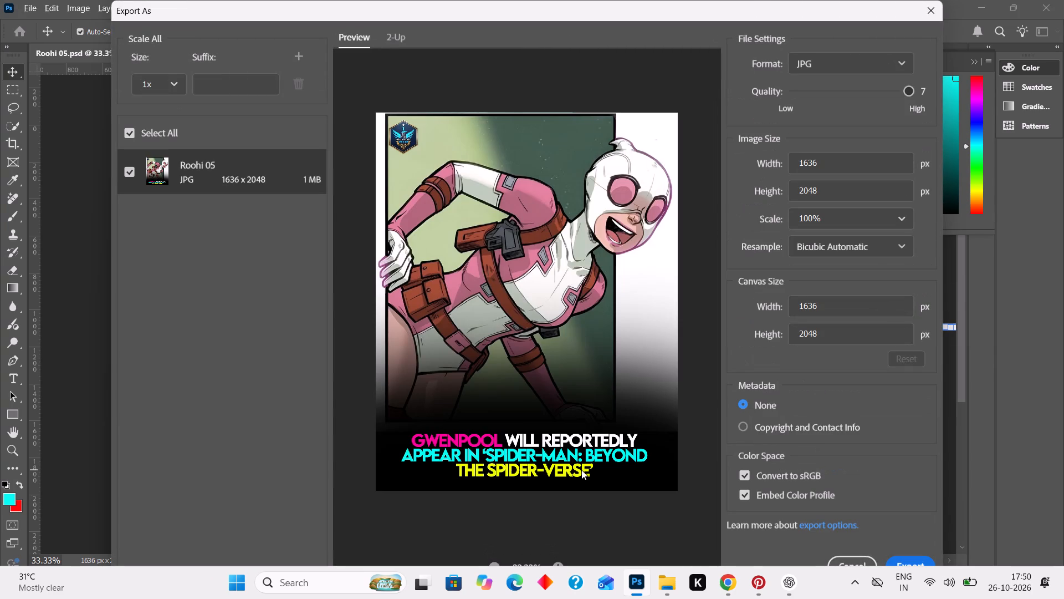
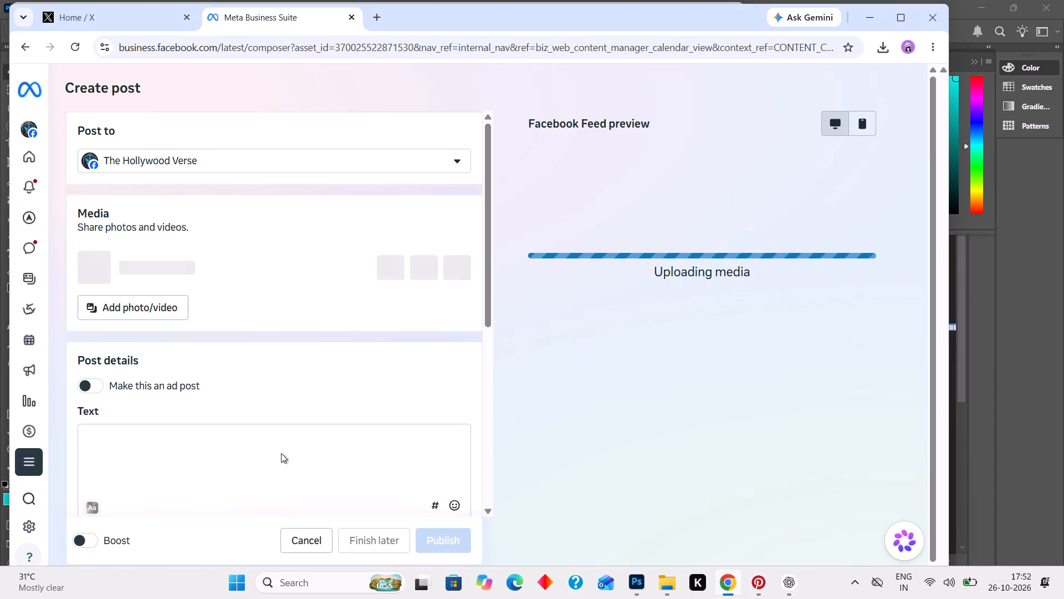
{"action": "left_click", "coordinate": [277, 451]}
{"action": "key", "text": "ctrl+v"}
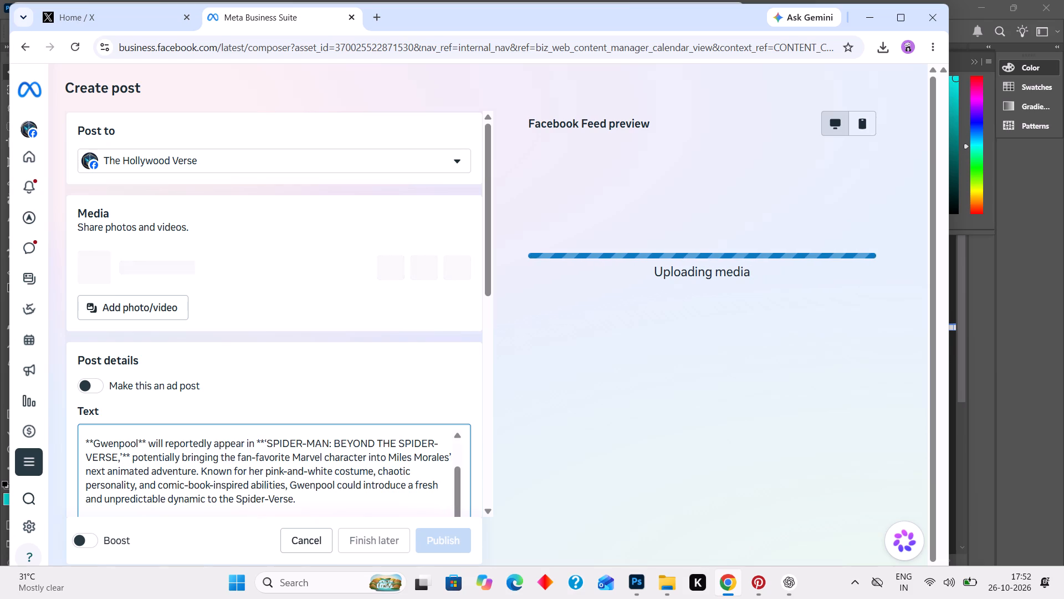
Remove the stray Markdown asterisks from the pasted Gwenpool caption, starting before the fire emoji in the headline.
{"action": "scroll", "coordinate": [277, 451], "scroll_direction": "up", "scroll_amount": 2}
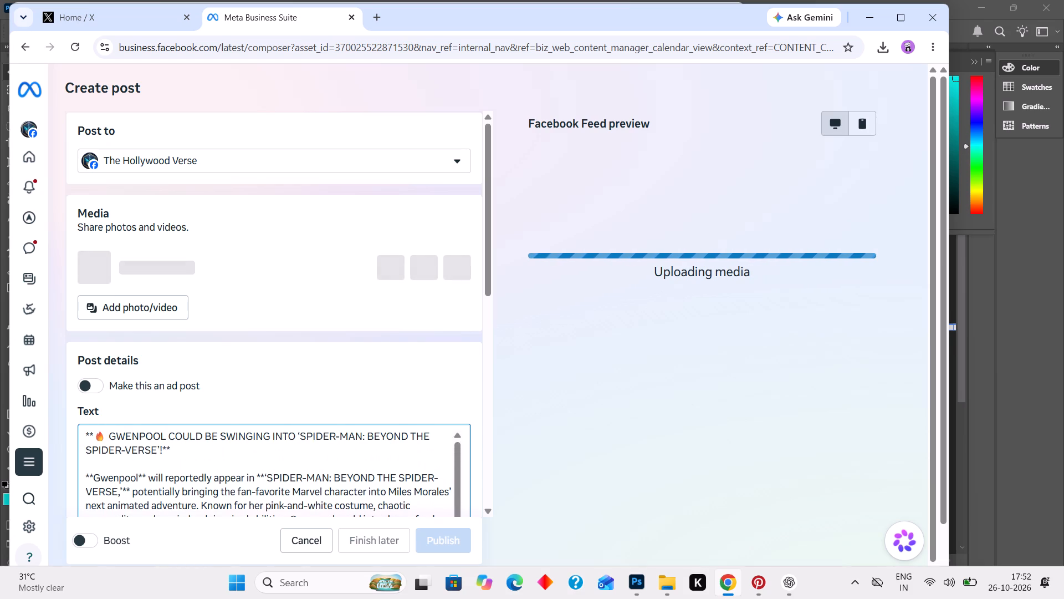
{"action": "left_click_drag", "start_coordinate": [93, 432], "coordinate": [79, 430]}
{"action": "key", "text": "BackSpace"}
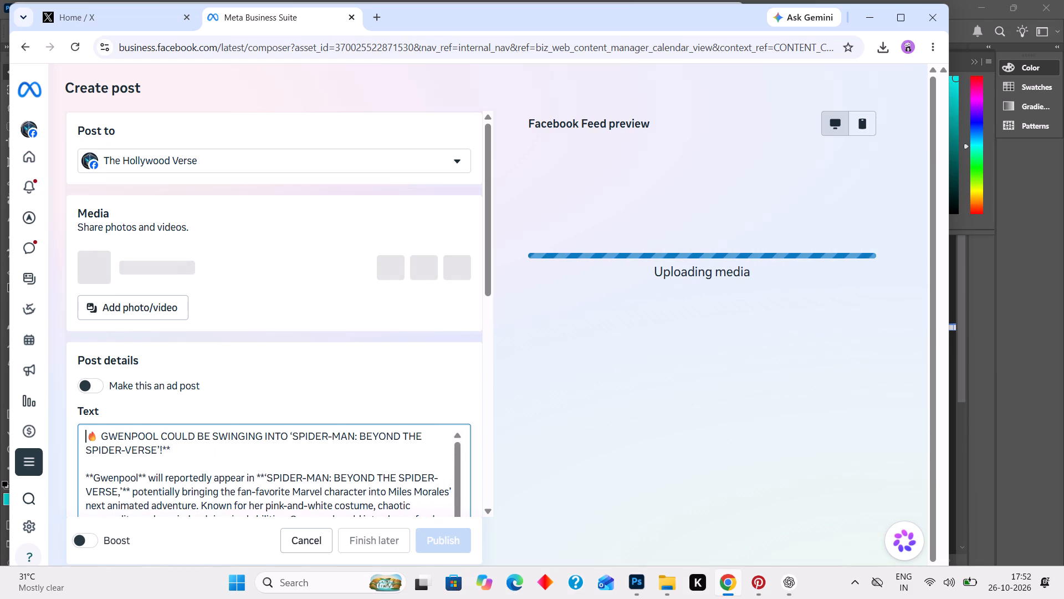
Delete the two stray asterisks at the end of the Gwenpool caption's headline.
{"action": "left_click", "coordinate": [183, 452]}
{"action": "key", "text": "BackSpace"}
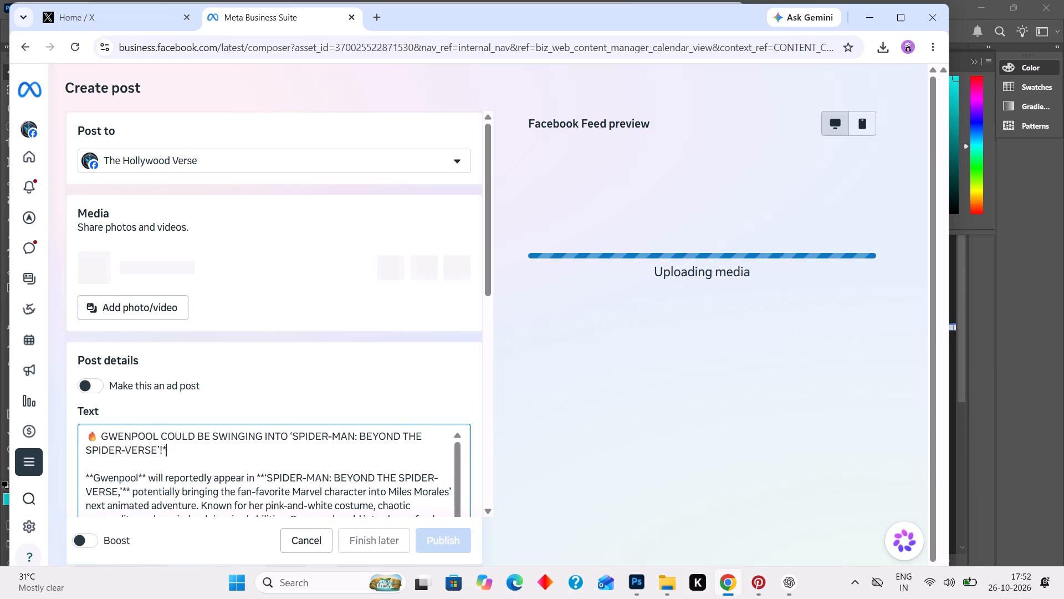
{"action": "key", "text": "BackSpace"}
Turn on scheduling for the Gwenpool post and set its publishing time to 18:30.
{"action": "scroll", "coordinate": [183, 452], "scroll_direction": "down", "scroll_amount": 2}
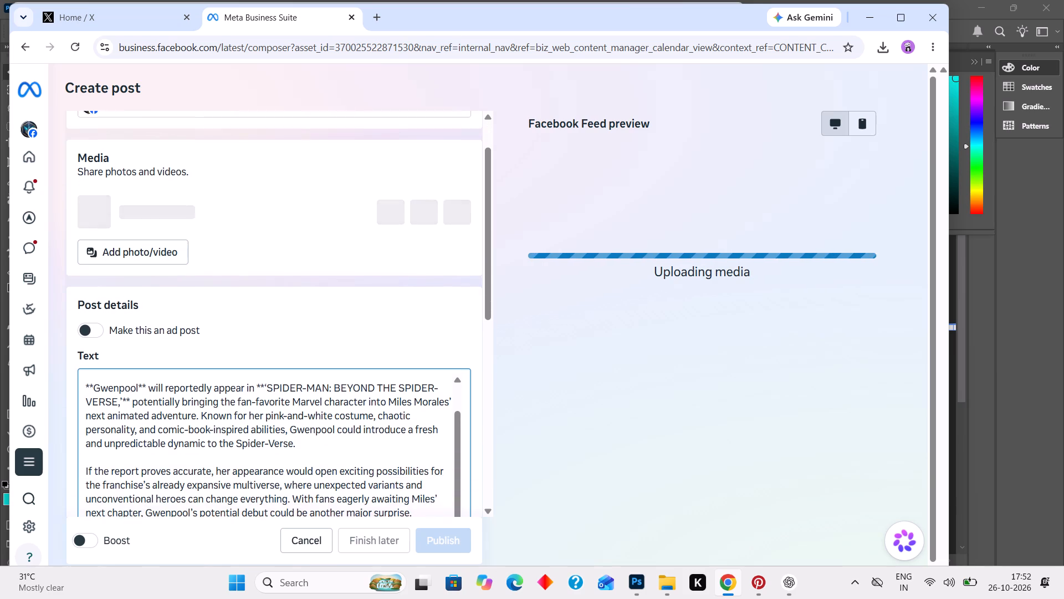
{"action": "scroll", "coordinate": [183, 452], "scroll_direction": "down", "scroll_amount": 3}
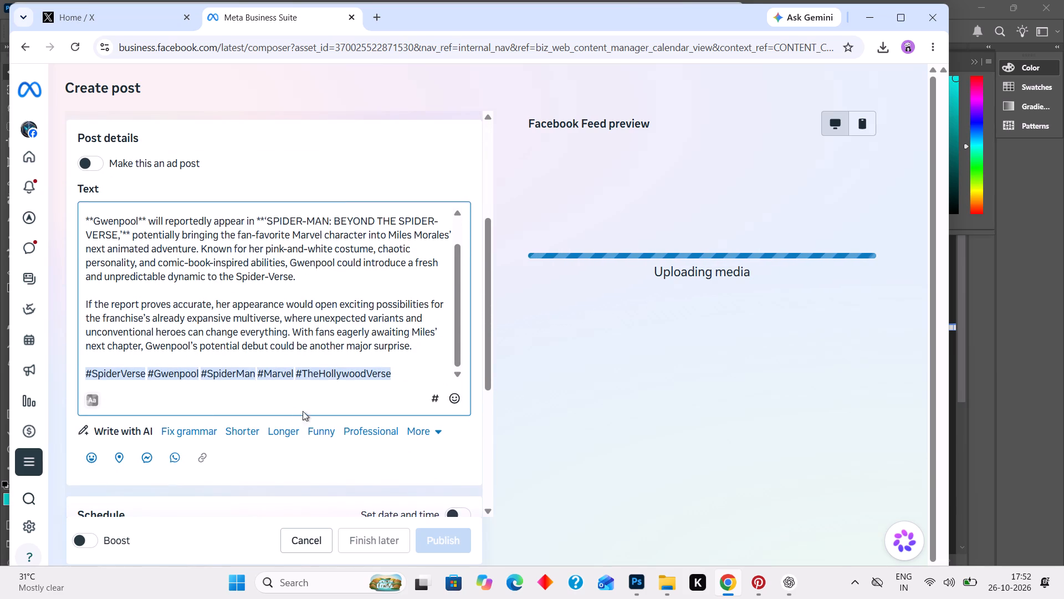
{"action": "scroll", "coordinate": [334, 359], "scroll_direction": "up", "scroll_amount": 3}
{"action": "scroll", "coordinate": [334, 359], "scroll_direction": "down", "scroll_amount": 2}
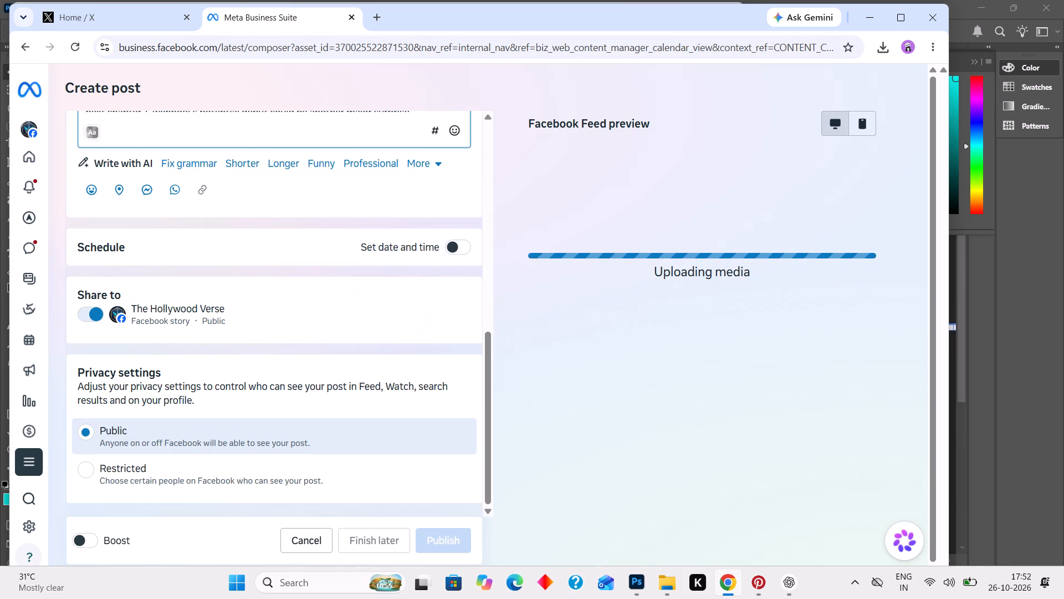
{"action": "left_click", "coordinate": [456, 249]}
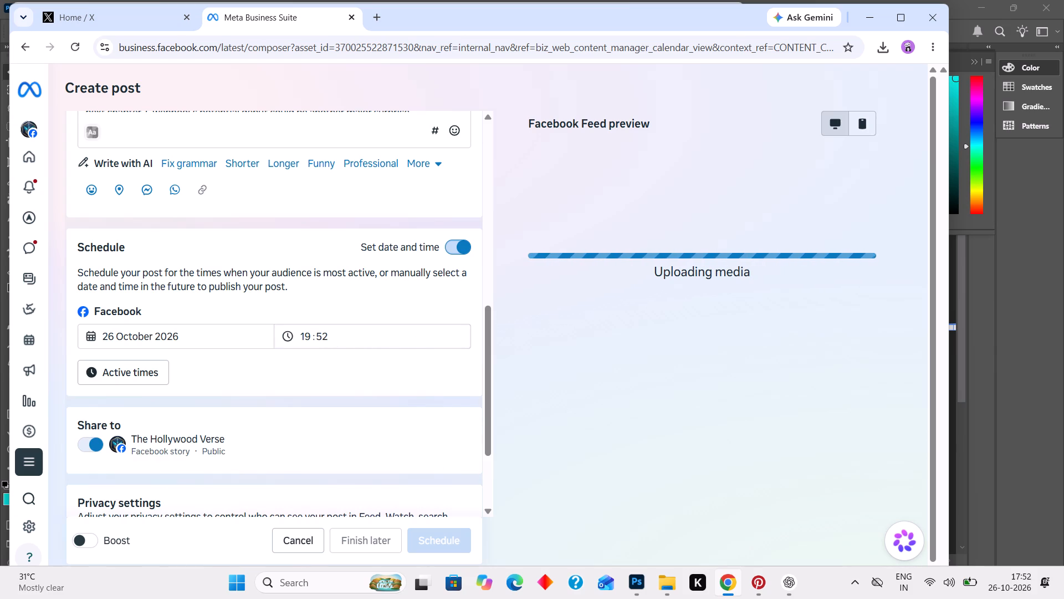
{"action": "left_click", "coordinate": [306, 334]}
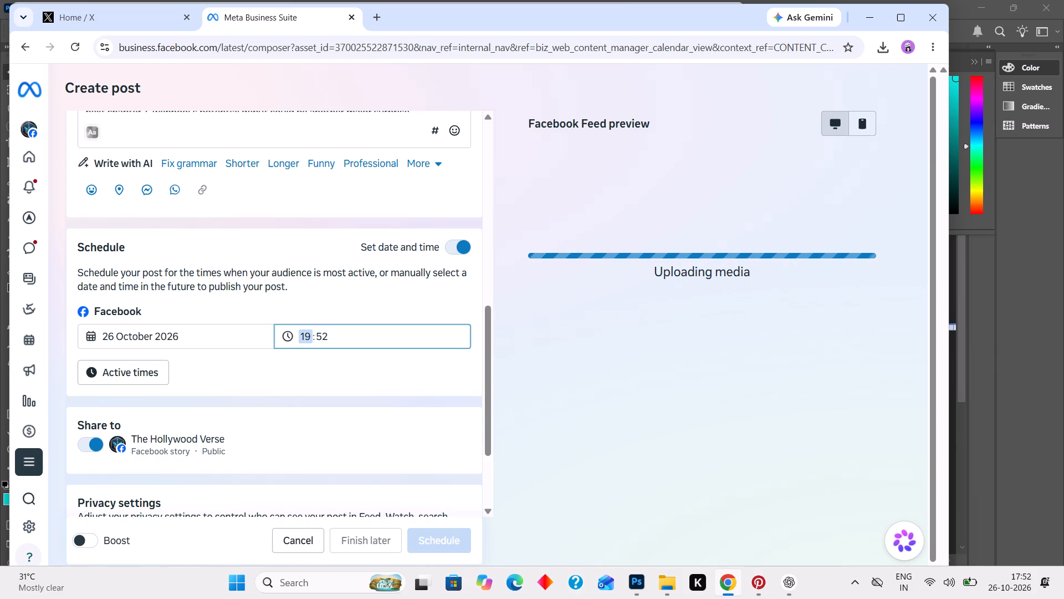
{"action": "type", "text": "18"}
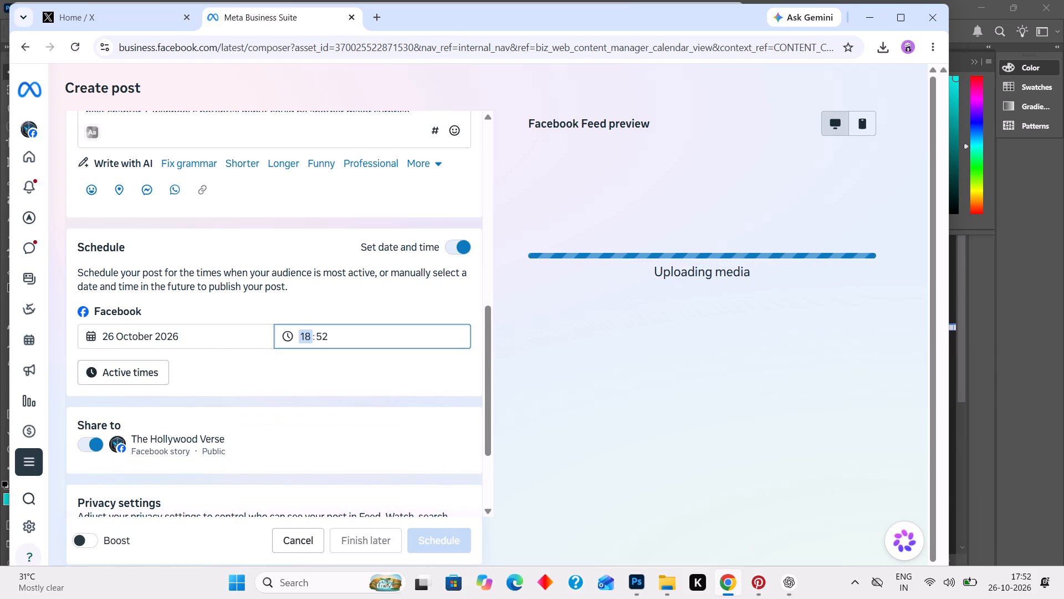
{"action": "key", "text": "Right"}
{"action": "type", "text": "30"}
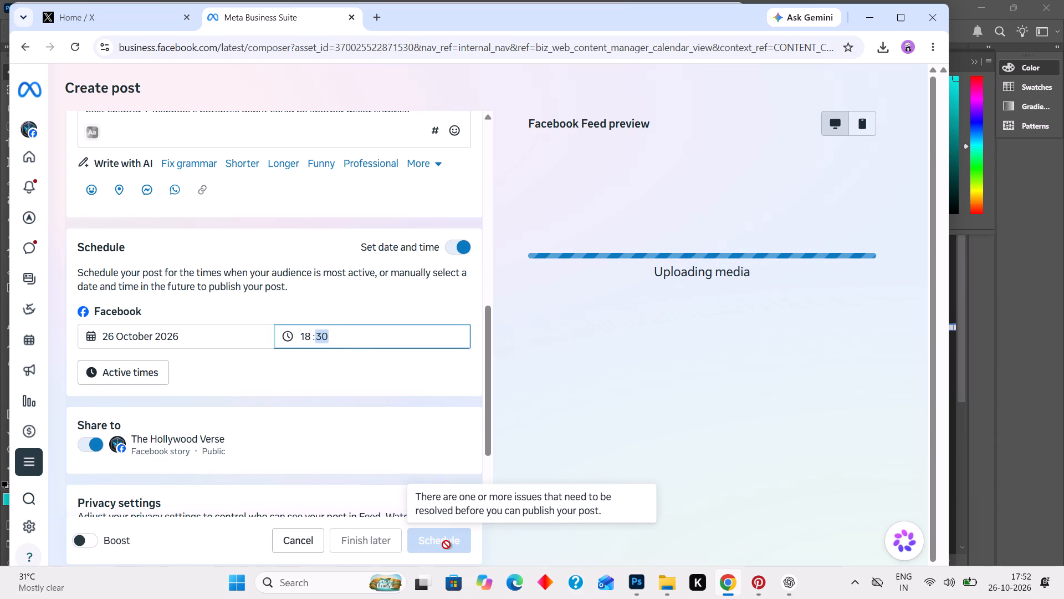
Open the Windows search.
{"action": "left_click", "coordinate": [337, 584]}
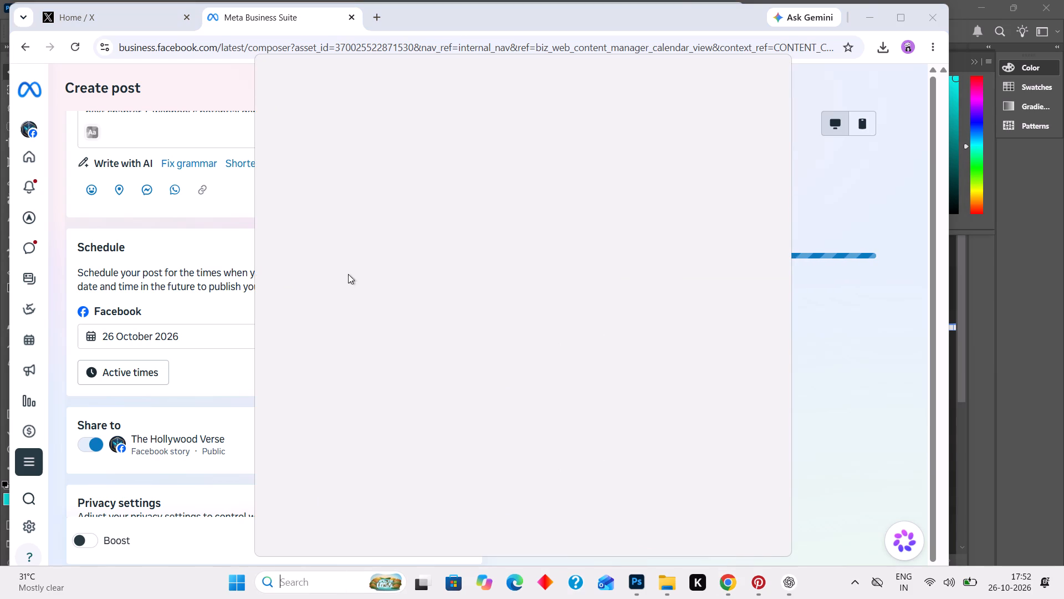
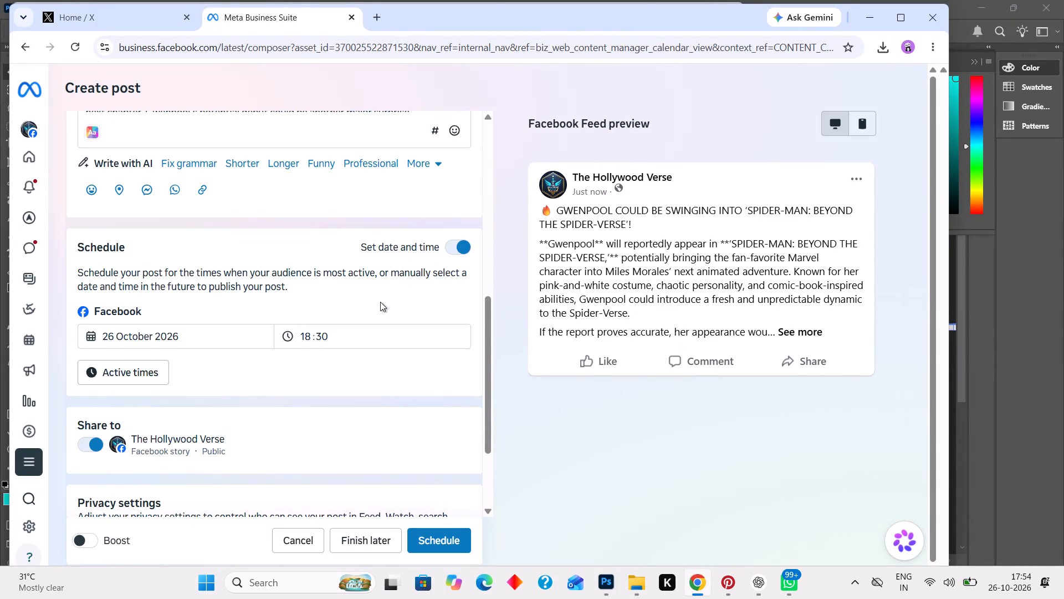
Add the Gwenpool poster image 400.1 from the z - Copy folder to the post's media.
{"action": "scroll", "coordinate": [344, 254], "scroll_direction": "up", "scroll_amount": 1}
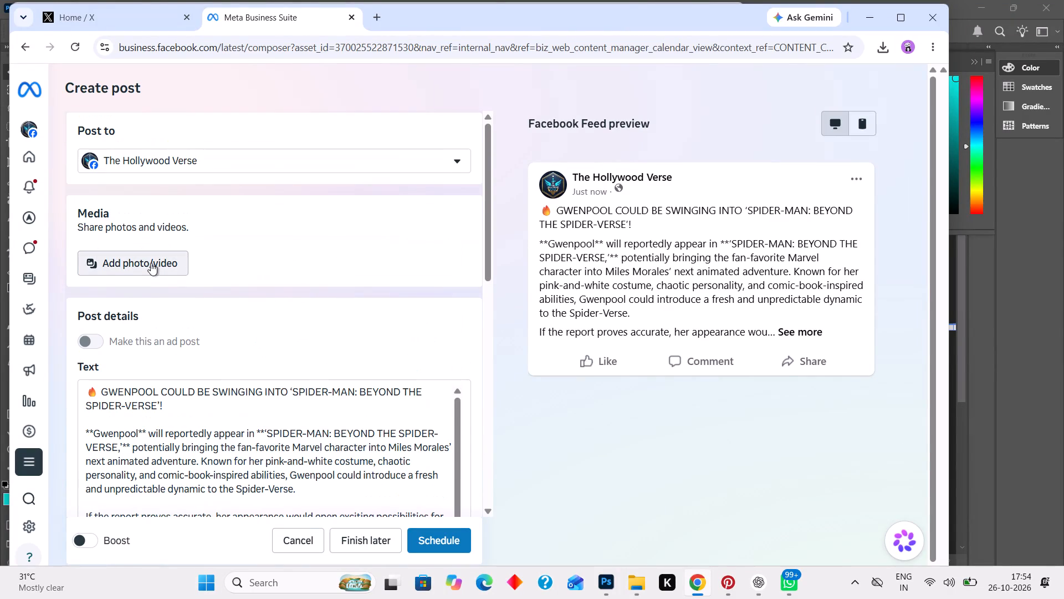
{"action": "left_click", "coordinate": [151, 263]}
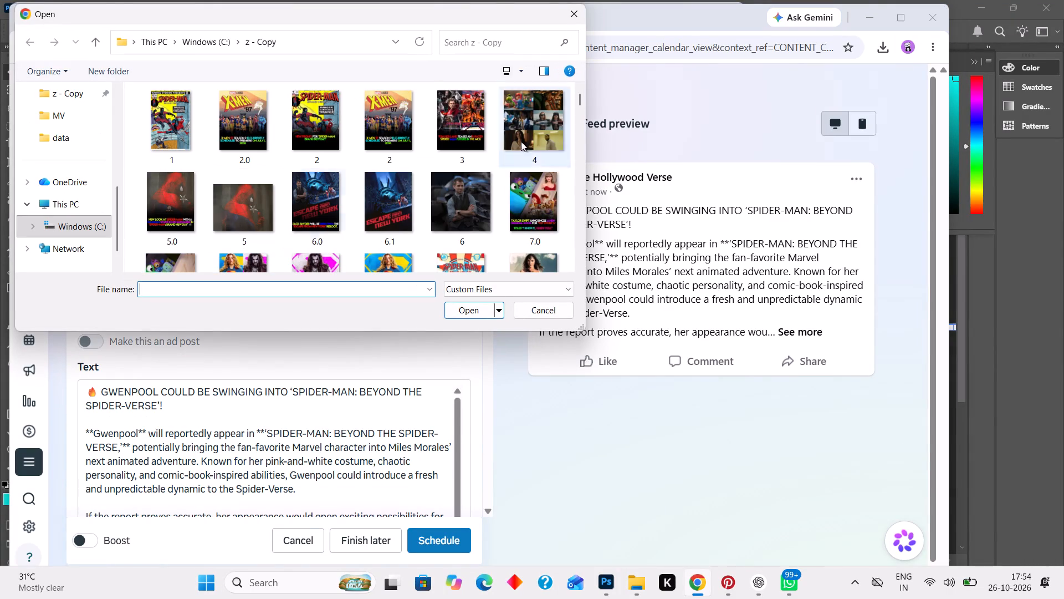
{"action": "left_click_drag", "start_coordinate": [580, 98], "coordinate": [582, 244]}
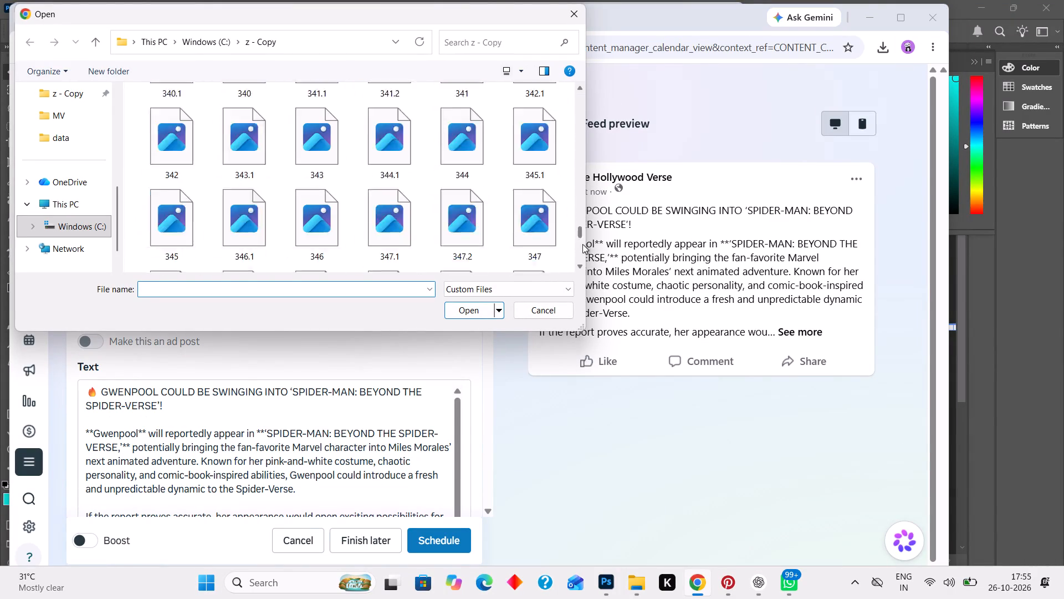
{"action": "left_click_drag", "start_coordinate": [582, 244], "coordinate": [582, 281]}
{"action": "scroll", "coordinate": [506, 183], "scroll_direction": "up", "scroll_amount": 1}
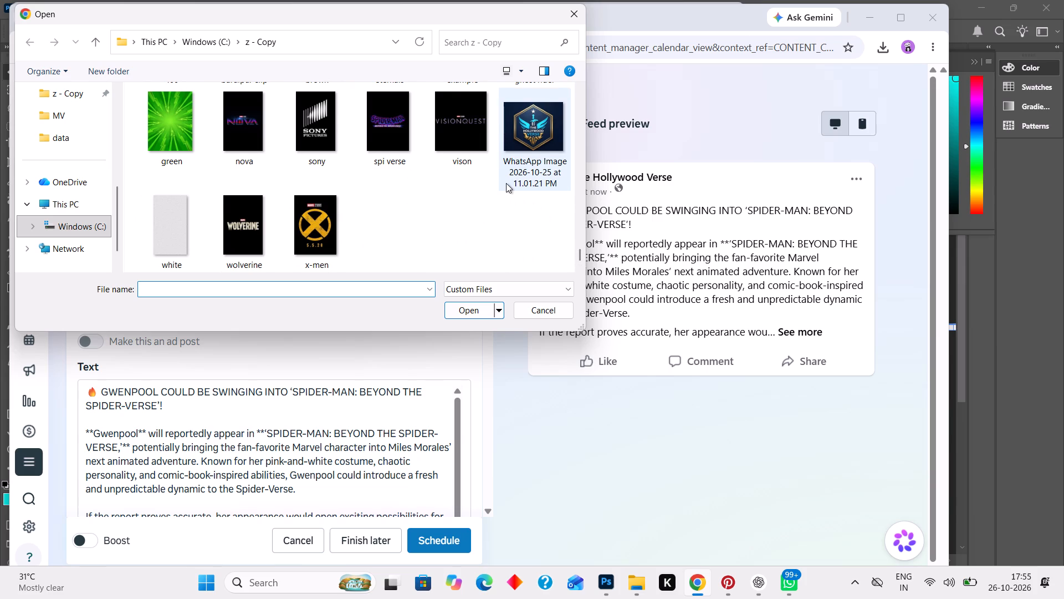
{"action": "scroll", "coordinate": [506, 183], "scroll_direction": "up", "scroll_amount": 2}
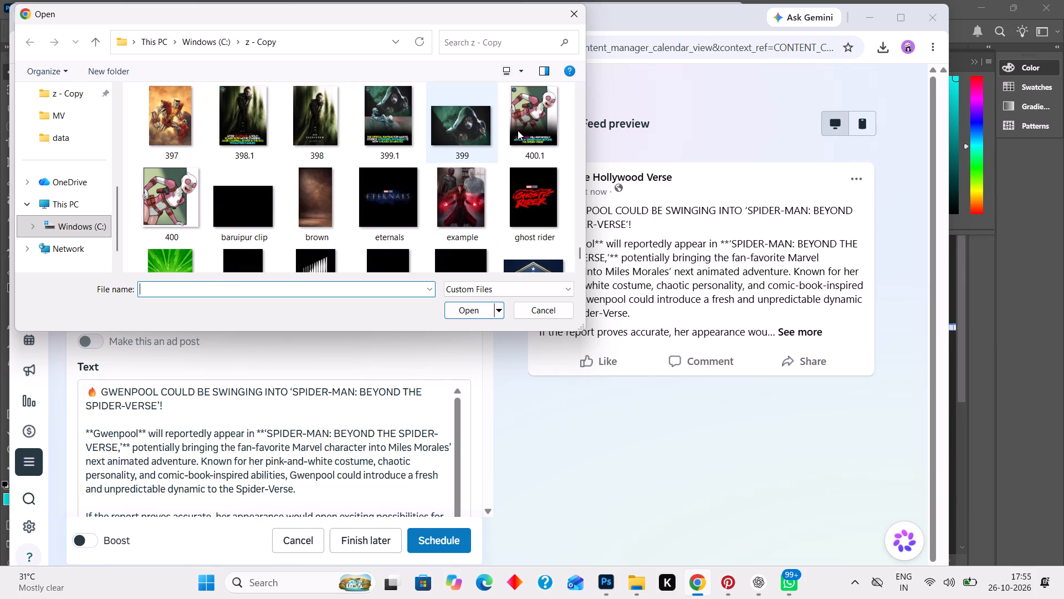
{"action": "left_click", "coordinate": [516, 130]}
{"action": "left_click", "coordinate": [472, 306]}
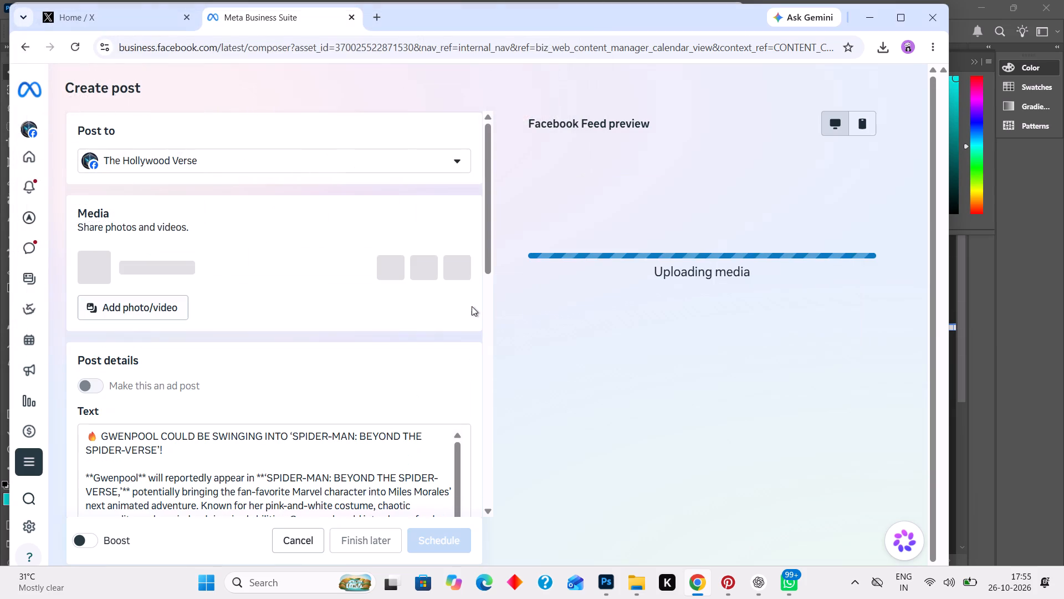
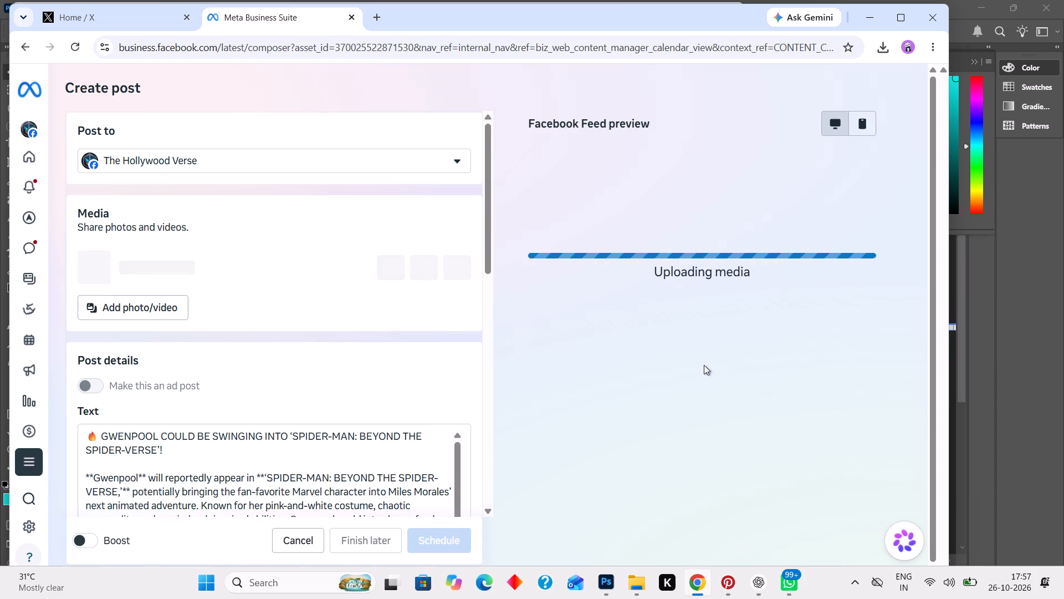
Check the Gwenpool post's feed preview, schedule the post to The Hollywood Verse, and dismiss the boost offer.
{"action": "left_click", "coordinate": [555, 281]}
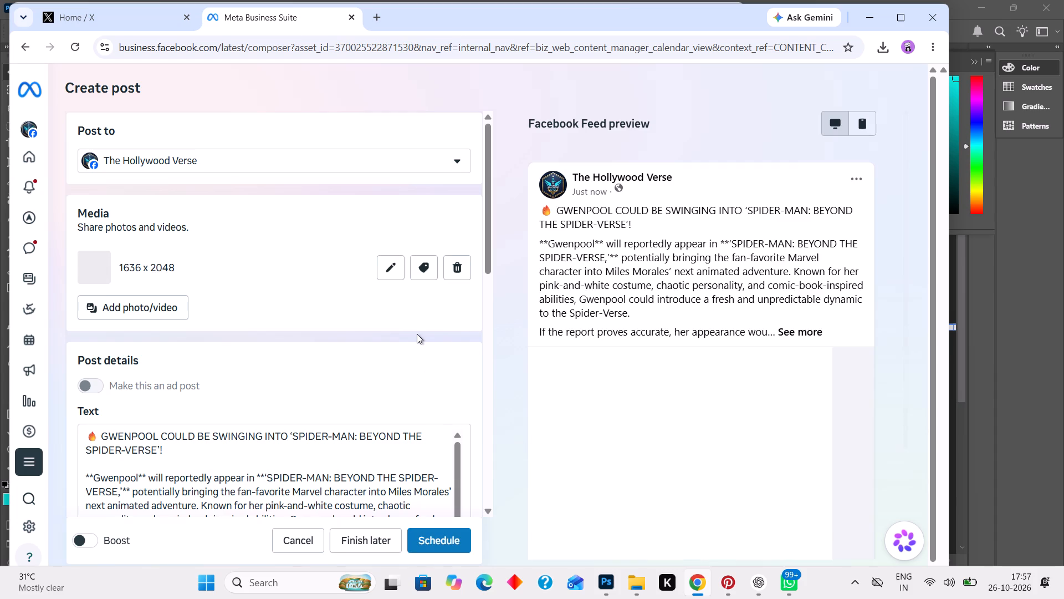
{"action": "scroll", "coordinate": [417, 334], "scroll_direction": "down", "scroll_amount": 2}
{"action": "scroll", "coordinate": [626, 389], "scroll_direction": "down", "scroll_amount": 1}
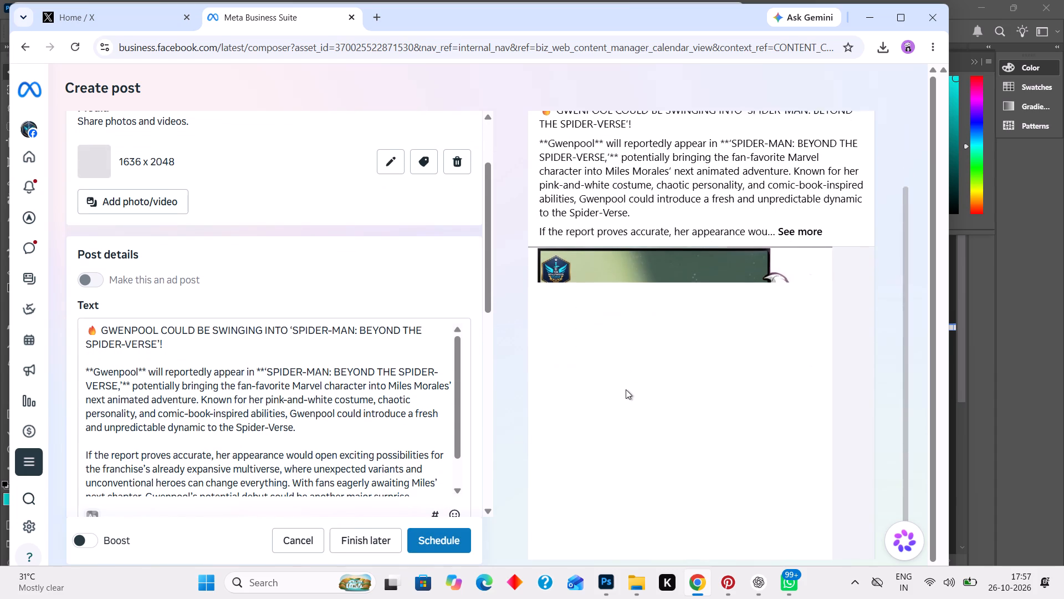
{"action": "scroll", "coordinate": [626, 389], "scroll_direction": "down", "scroll_amount": 3}
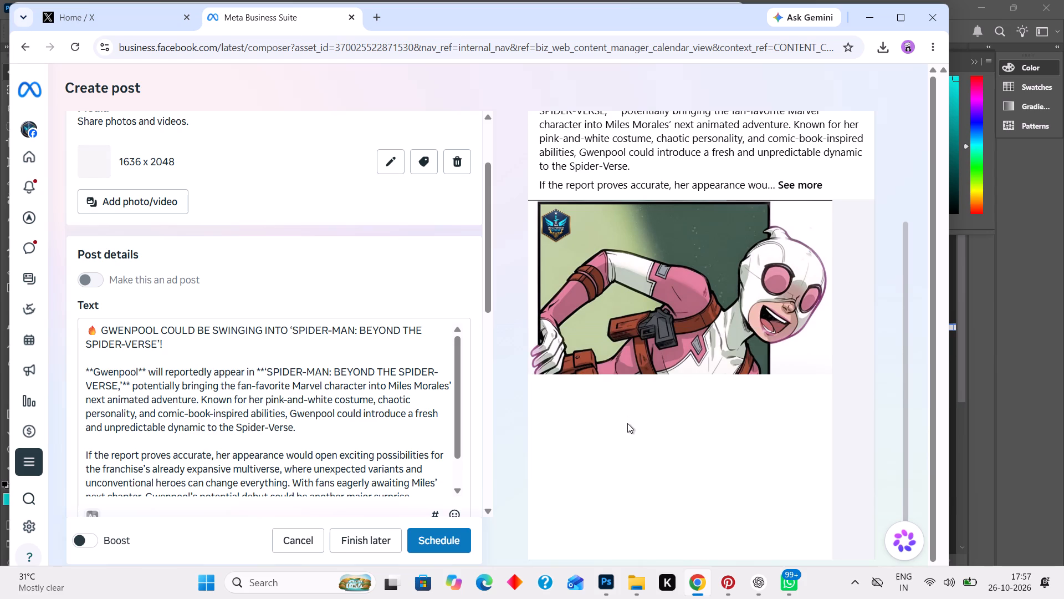
{"action": "left_click", "coordinate": [444, 540]}
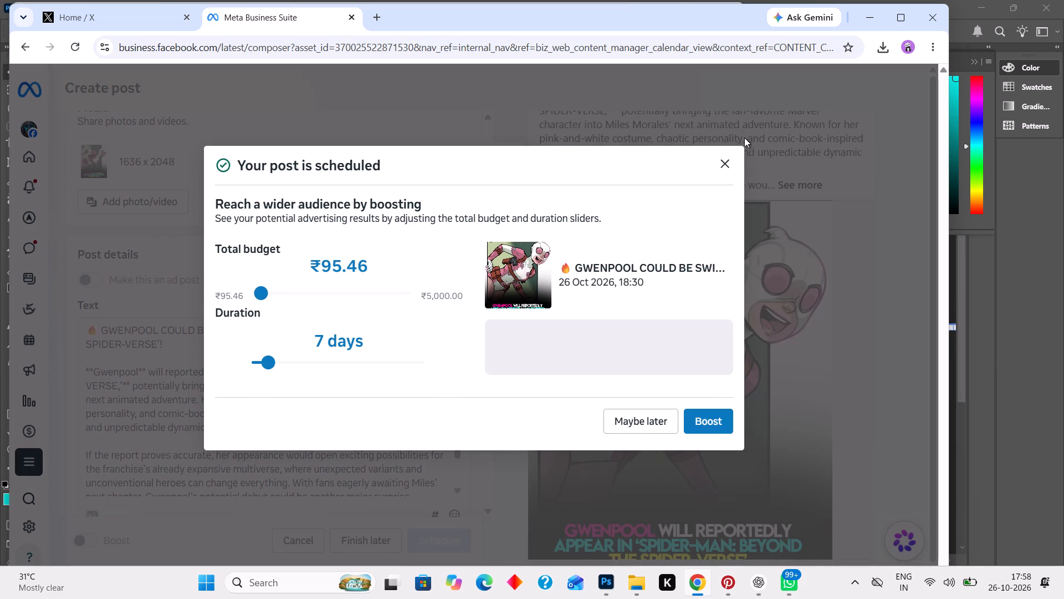
{"action": "left_click", "coordinate": [729, 138]}
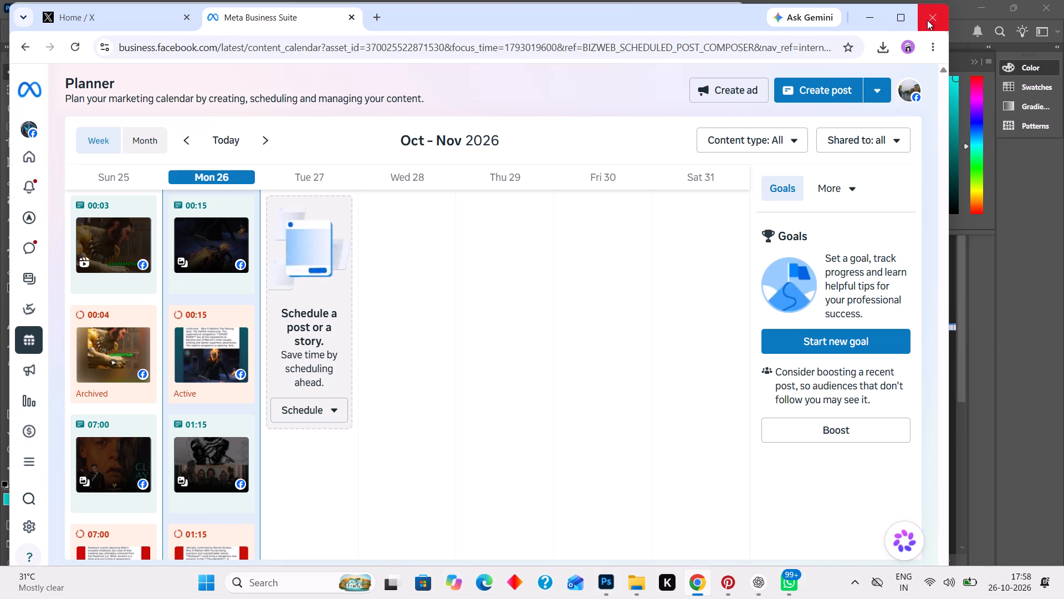
Minimize the open Chrome, ChatGPT, Photoshop, Pinterest and File Explorer windows to clear the desktop.
{"action": "left_click", "coordinate": [850, 14]}
{"action": "left_click", "coordinate": [864, 18]}
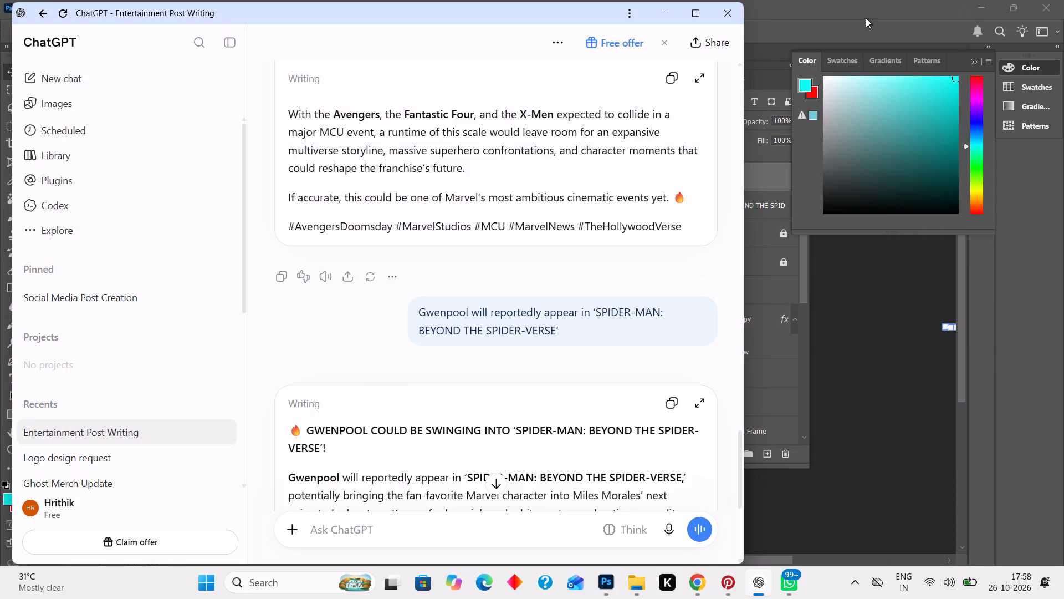
{"action": "left_click", "coordinate": [675, 12]}
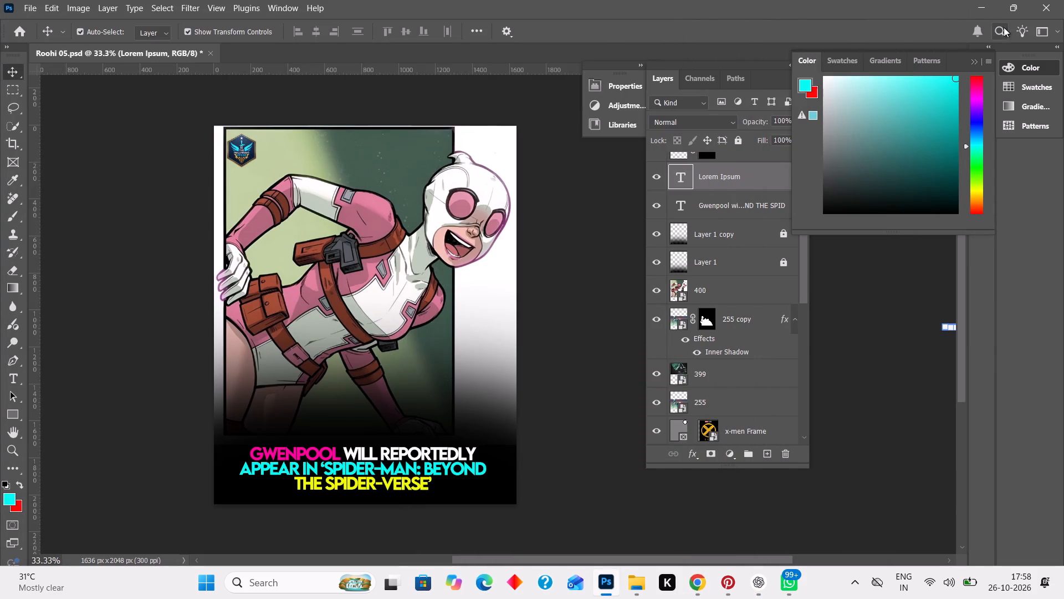
{"action": "left_click", "coordinate": [989, 4]}
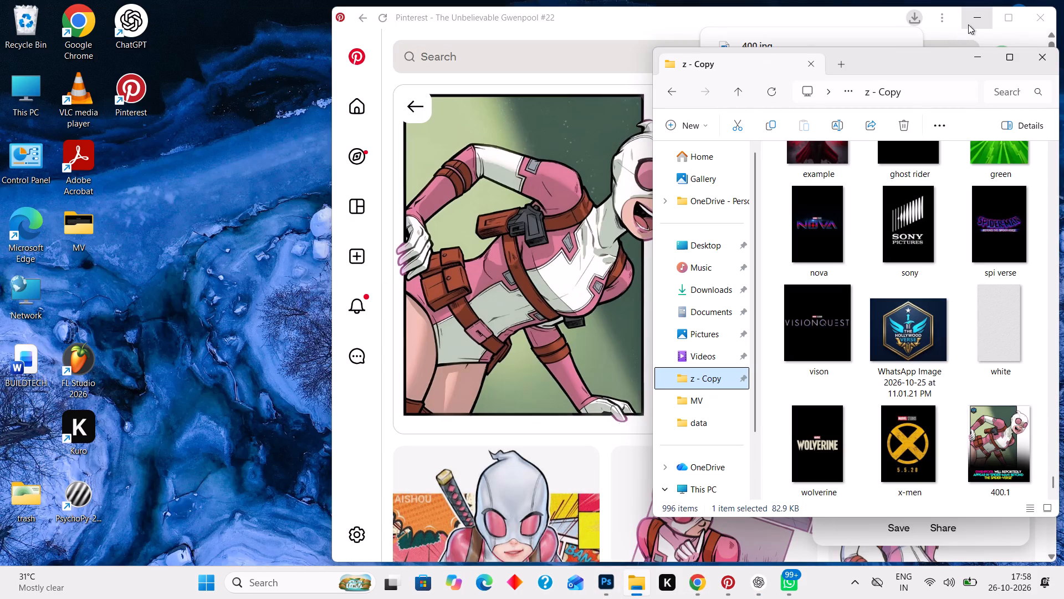
{"action": "left_click", "coordinate": [968, 24]}
{"action": "left_click", "coordinate": [970, 60]}
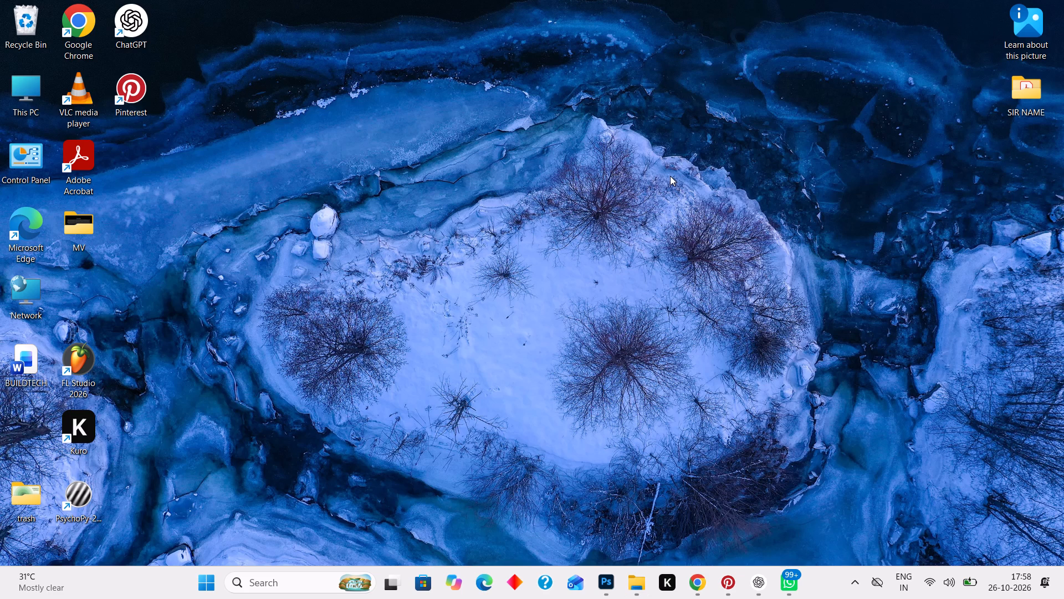
Lock the Windows session from the cleared desktop.
{"action": "key", "text": "super+l"}
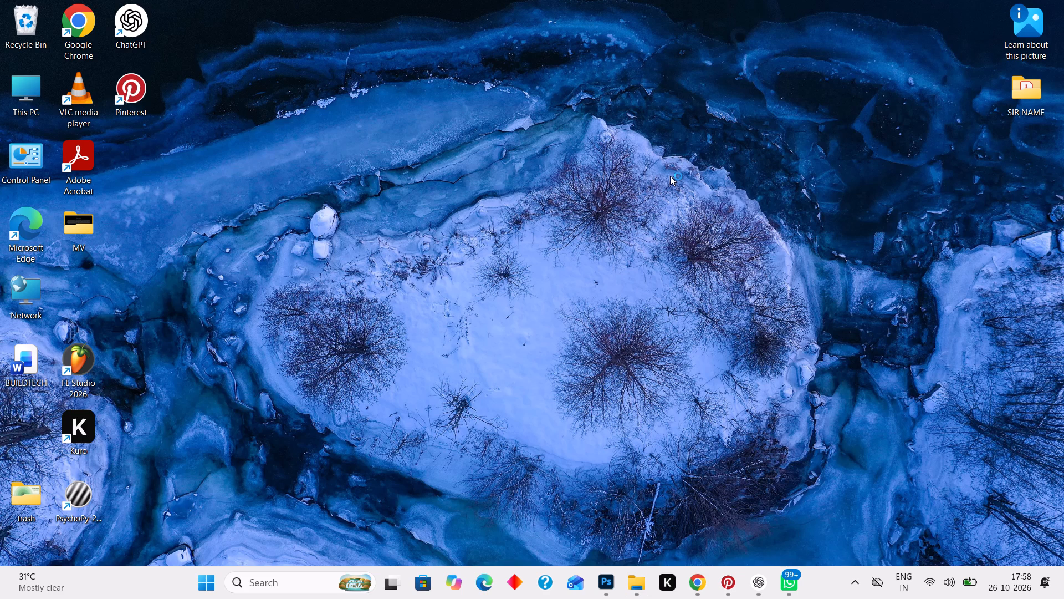